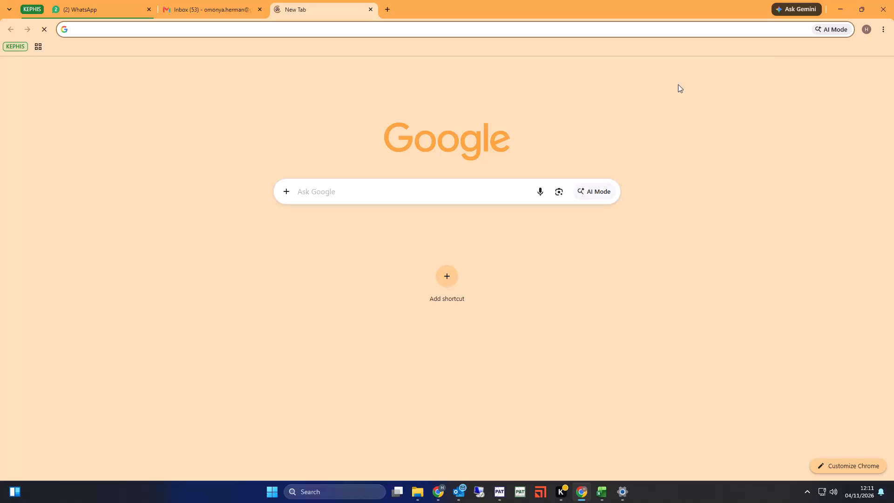
# Switch to the Forecast 46-2026 workbook in Excel and save it.
pyautogui.click(835, 6)
pyautogui.click(466, 309)
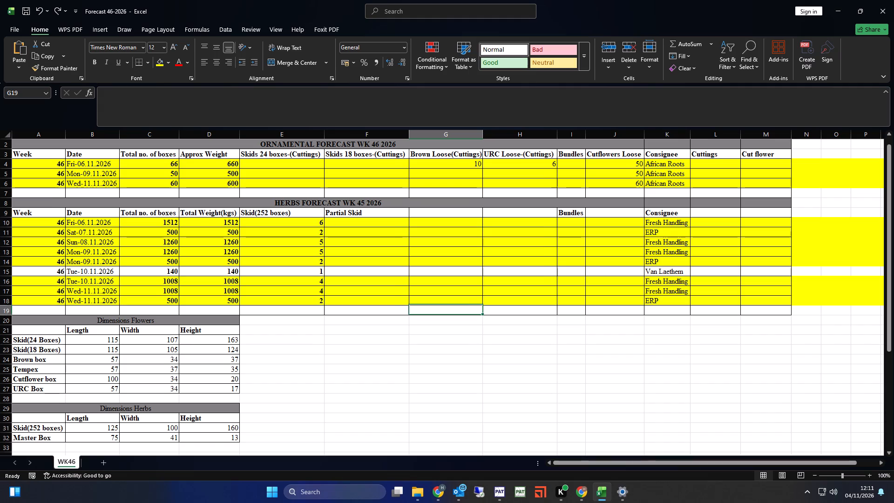
pyautogui.click(428, 346)
pyautogui.hotkey('ctrl', 's')
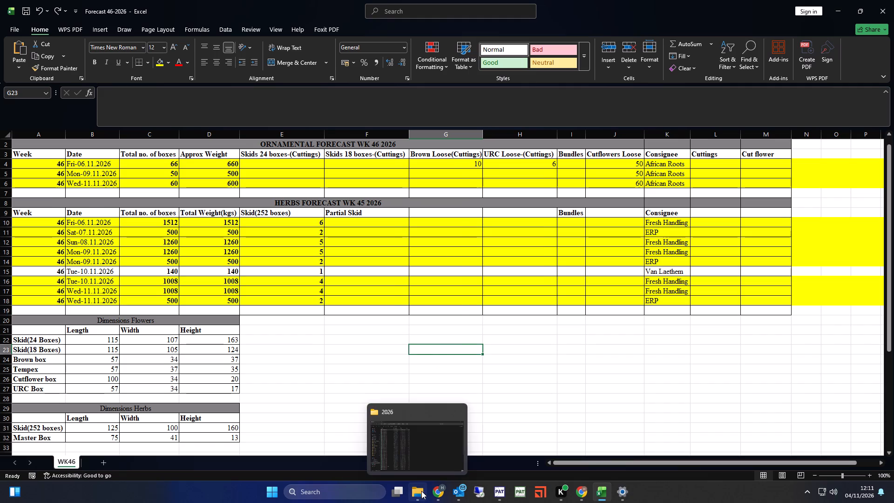
# Open the Sales Products workbook from the Downloads folder in File Explorer.
pyautogui.click(421, 491)
pyautogui.click(41, 151)
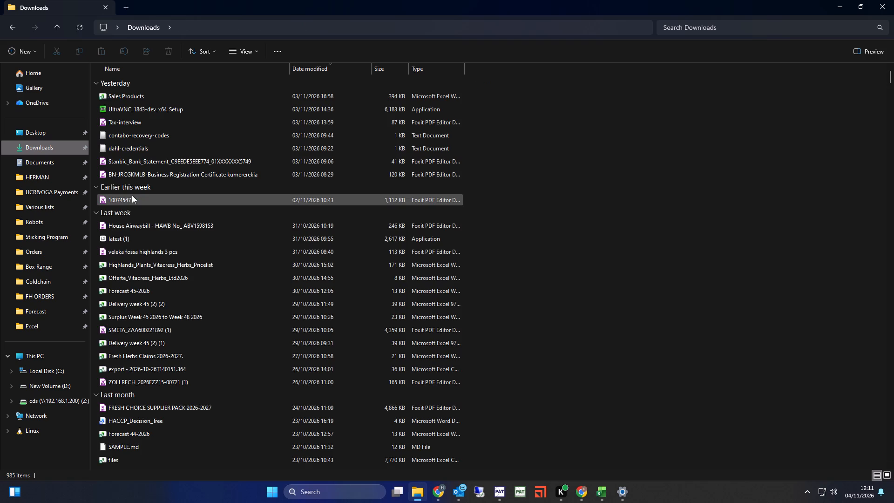
pyautogui.click(138, 99)
pyautogui.press('Return')
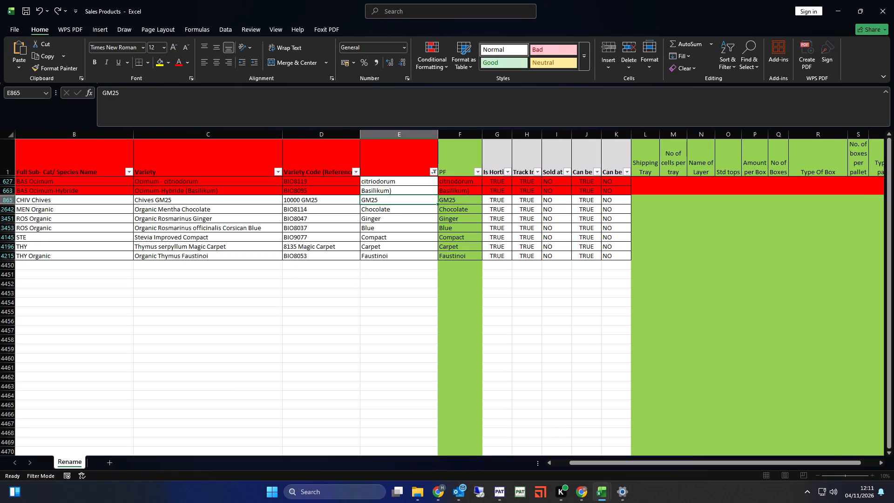
# Examine the filtered rows' entries in the untitled column E beside the PF column.
pyautogui.click(399, 244)
pyautogui.click(387, 219)
pyautogui.click(384, 204)
pyautogui.click(384, 200)
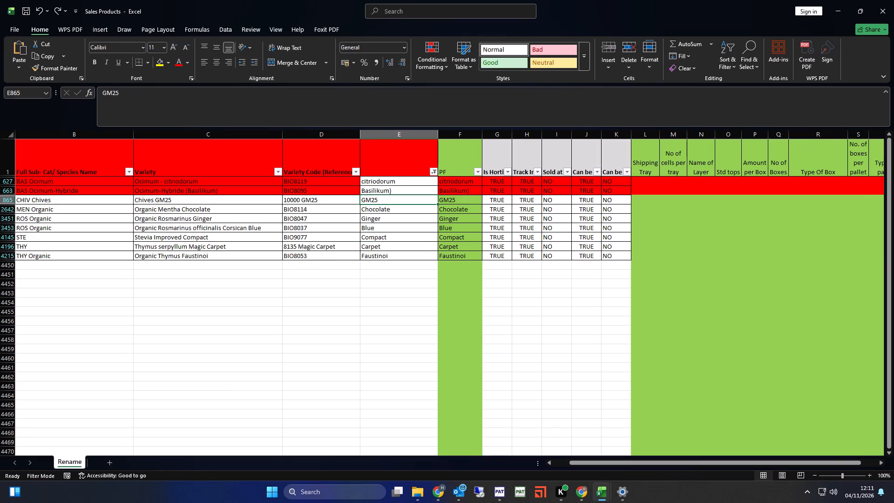
pyautogui.scroll(2, 371, 278)
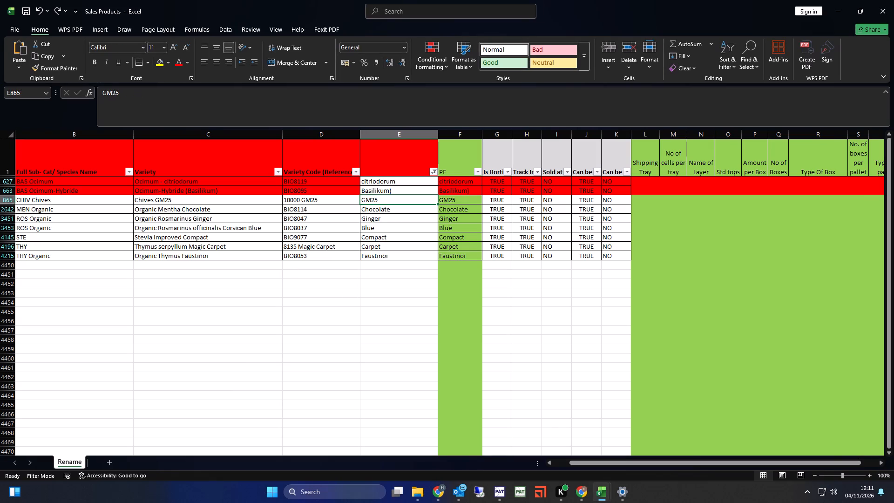
pyautogui.click(377, 237)
pyautogui.click(378, 228)
pyautogui.click(380, 219)
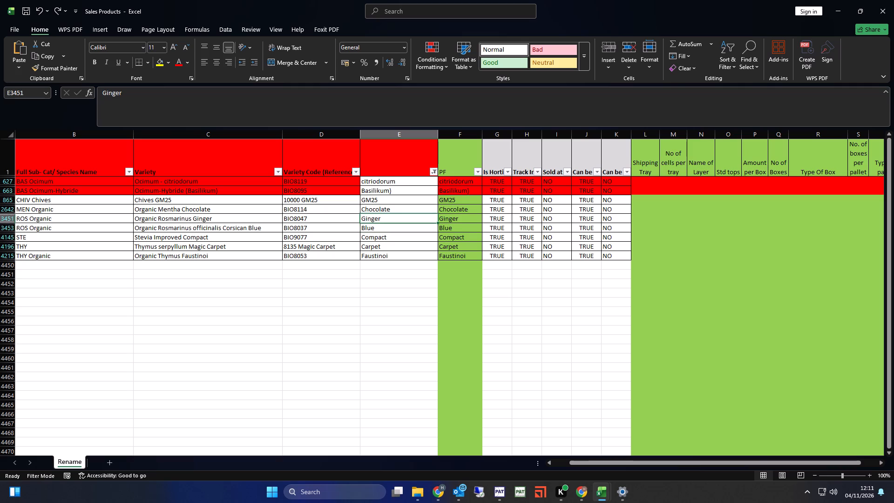
pyautogui.scroll(3, 380, 259)
pyautogui.scroll(-2, 380, 259)
pyautogui.scroll(5, 380, 259)
# Clear the filter from the untitled column E so all product rows are shown.
pyautogui.click(433, 172)
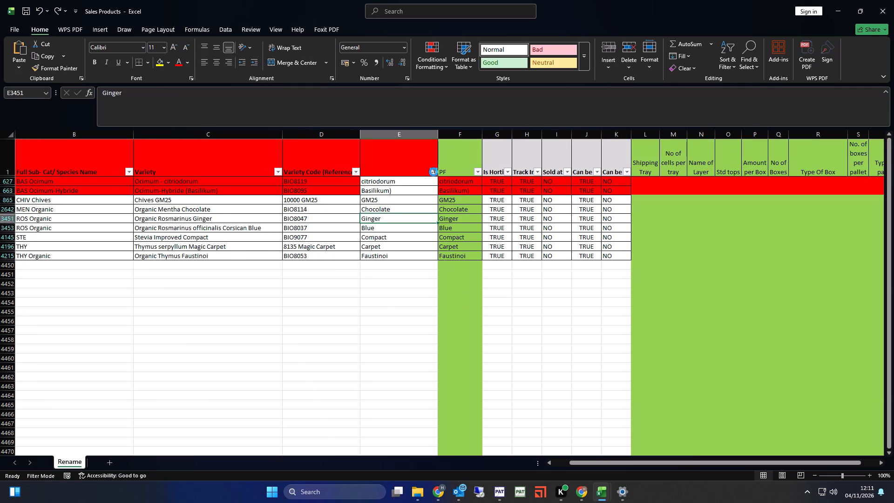
pyautogui.click(360, 290)
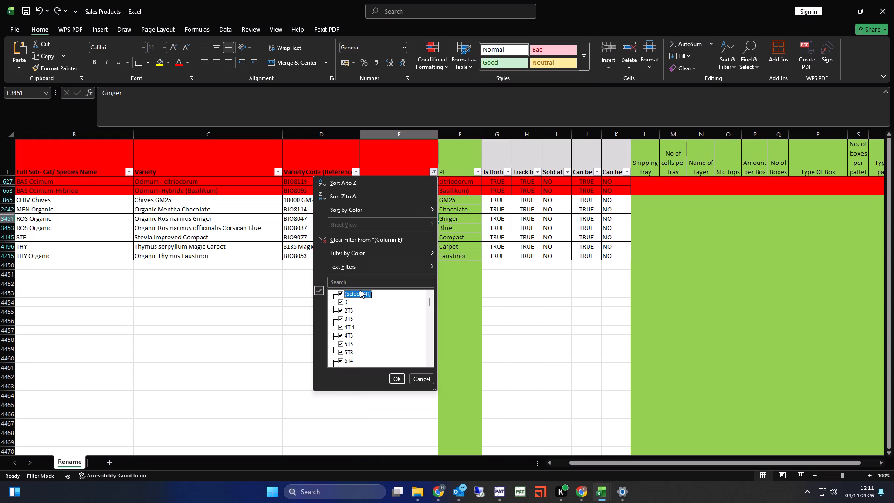
pyautogui.click(360, 290)
pyautogui.click(361, 240)
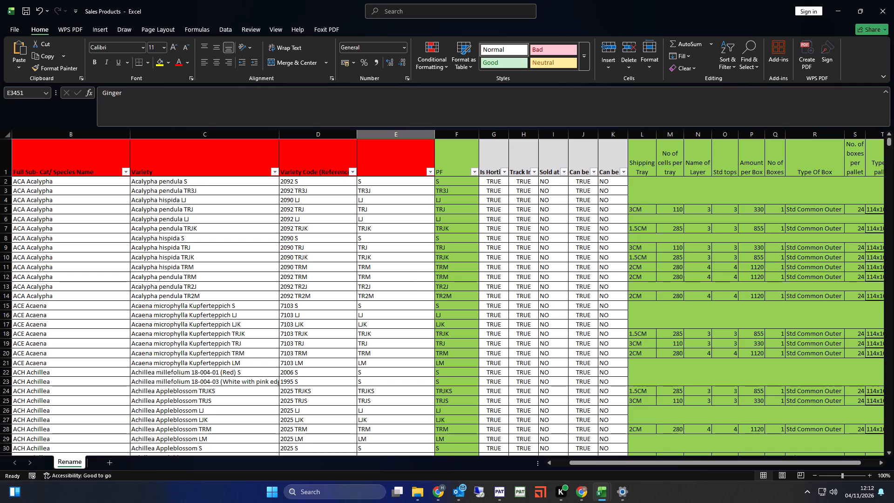
# AutoFit the width of the Shipping Tray column.
pyautogui.keyDown('ctrl'); pyautogui.scroll(-1, 357, 284); pyautogui.keyUp('ctrl')
pyautogui.scroll(3, 365, 330)
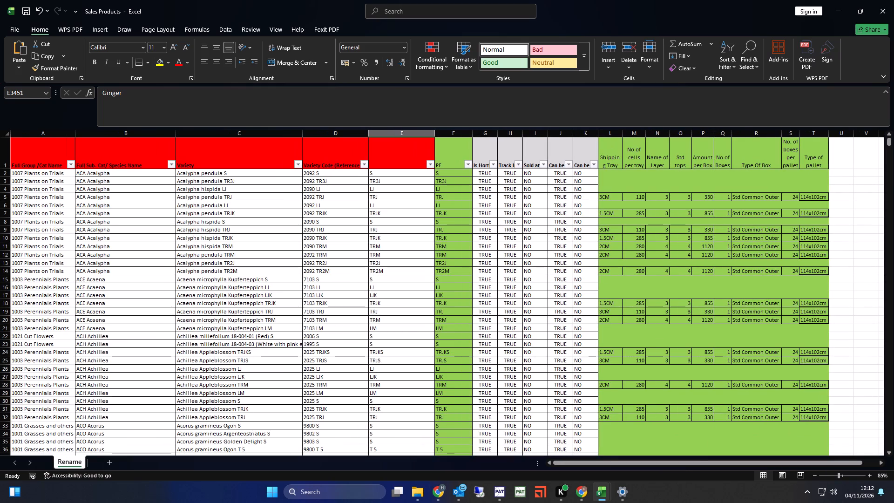
pyautogui.click(606, 283)
pyautogui.click(610, 279)
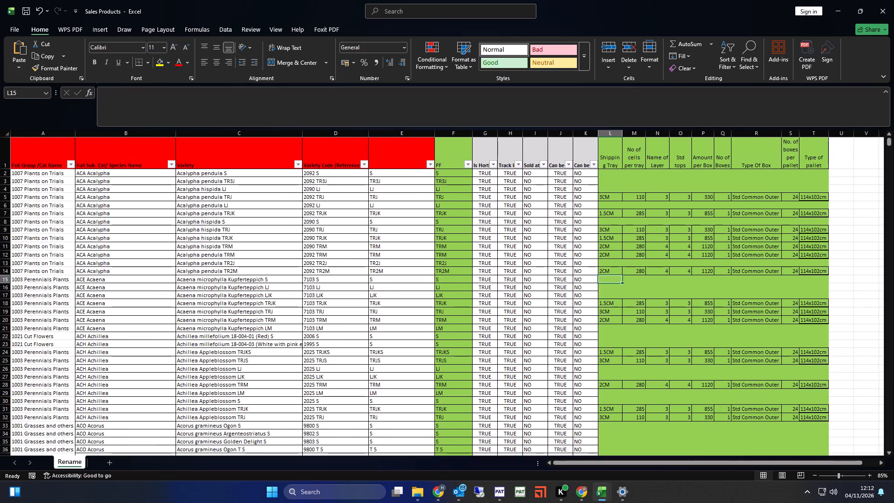
pyautogui.scroll(5, 600, 298)
pyautogui.doubleClick(623, 133)
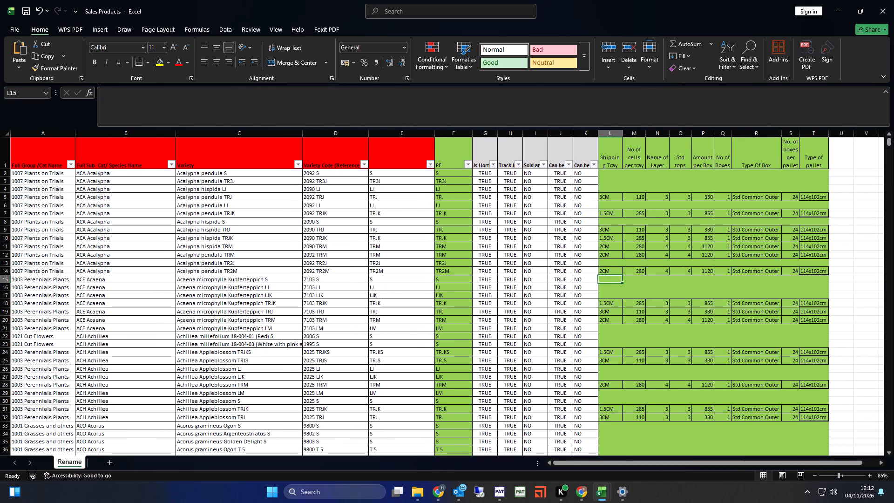
pyautogui.click(623, 133)
pyautogui.doubleClick(626, 133)
pyautogui.click(649, 223)
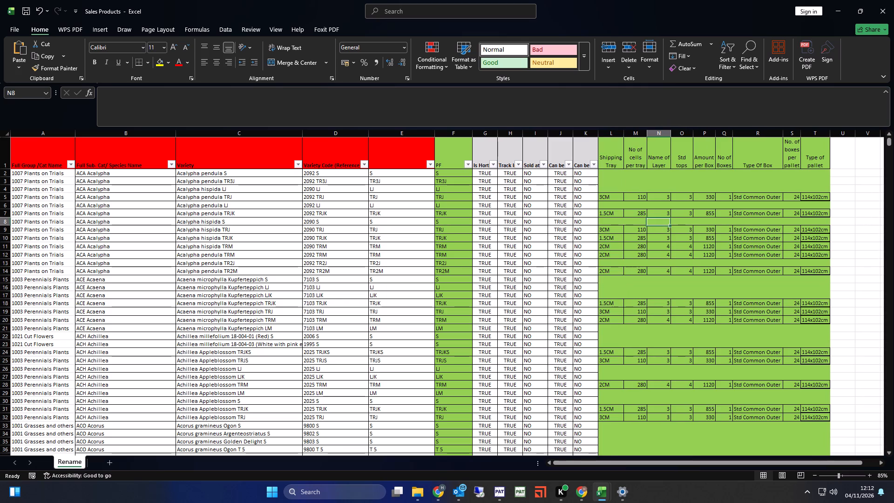
pyautogui.scroll(5, 413, 310)
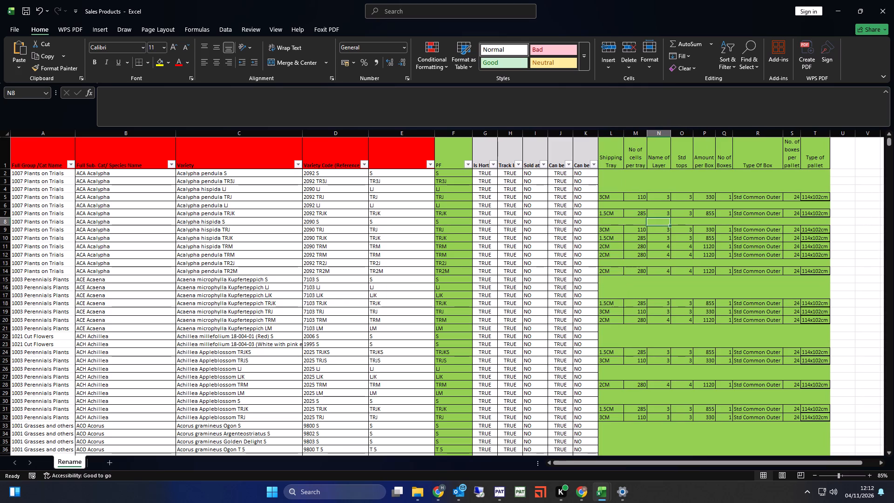
# Delete the entire untitled column E between Variety Code and PF.
pyautogui.click(352, 220)
pyautogui.click(346, 196)
pyautogui.click(401, 189)
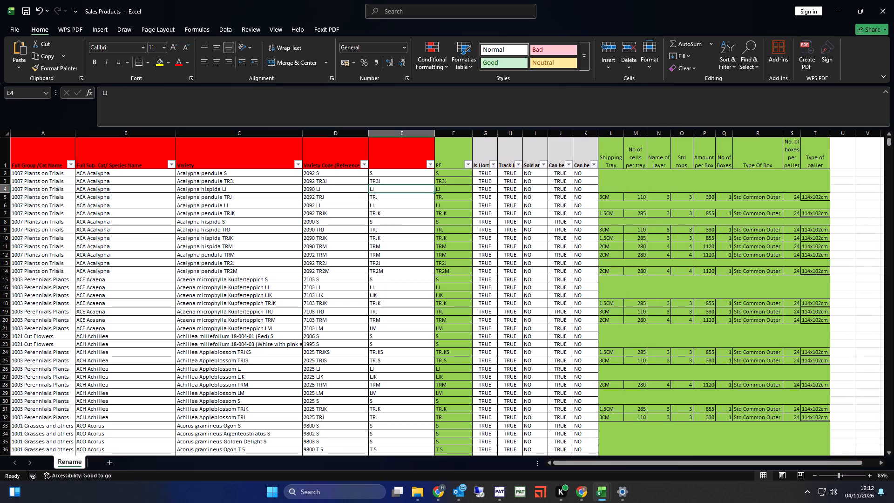
pyautogui.click(408, 133)
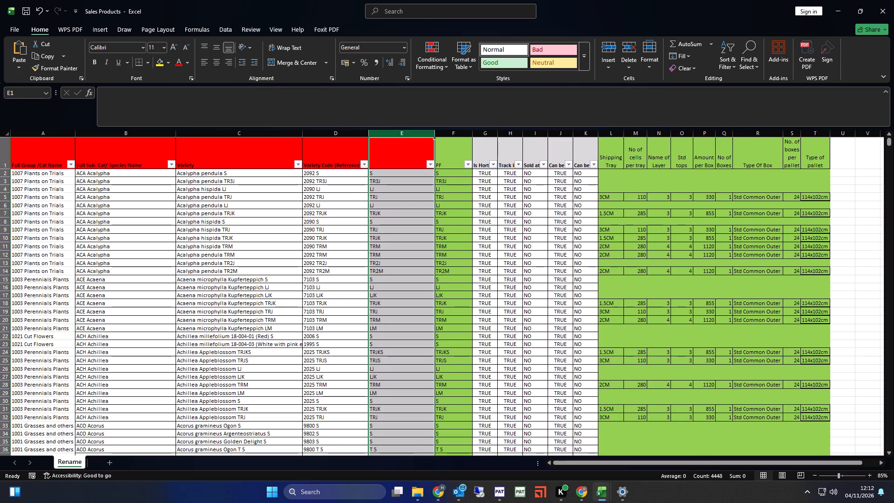
pyautogui.hotkey('ctrl', '-')
pyautogui.scroll(3, 393, 211)
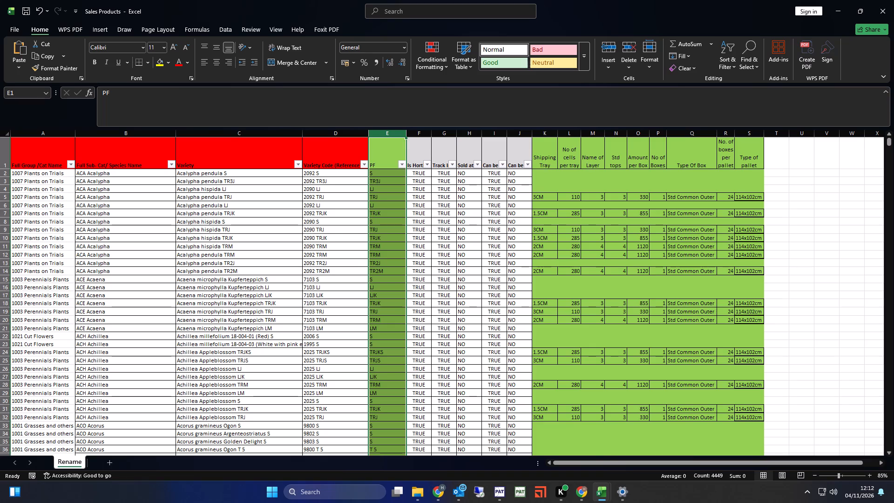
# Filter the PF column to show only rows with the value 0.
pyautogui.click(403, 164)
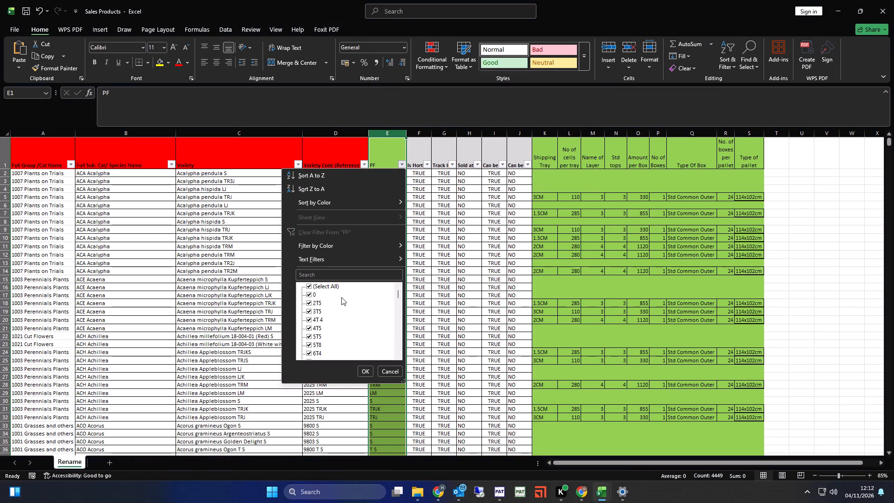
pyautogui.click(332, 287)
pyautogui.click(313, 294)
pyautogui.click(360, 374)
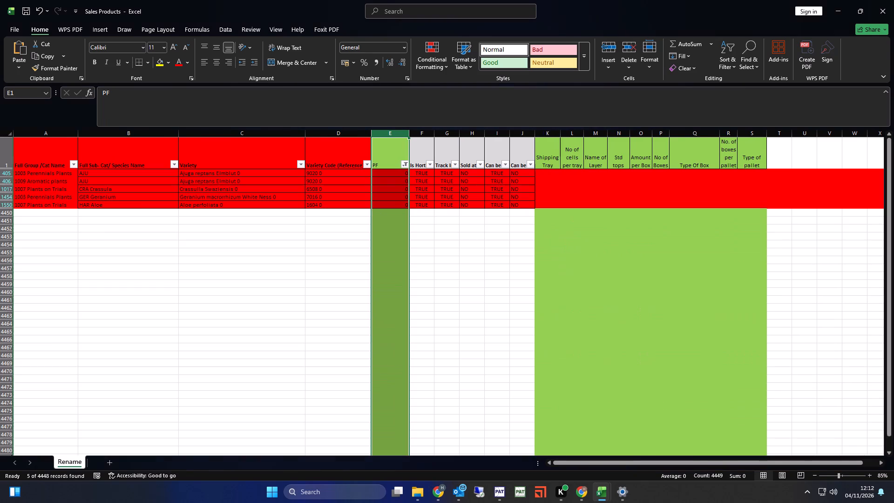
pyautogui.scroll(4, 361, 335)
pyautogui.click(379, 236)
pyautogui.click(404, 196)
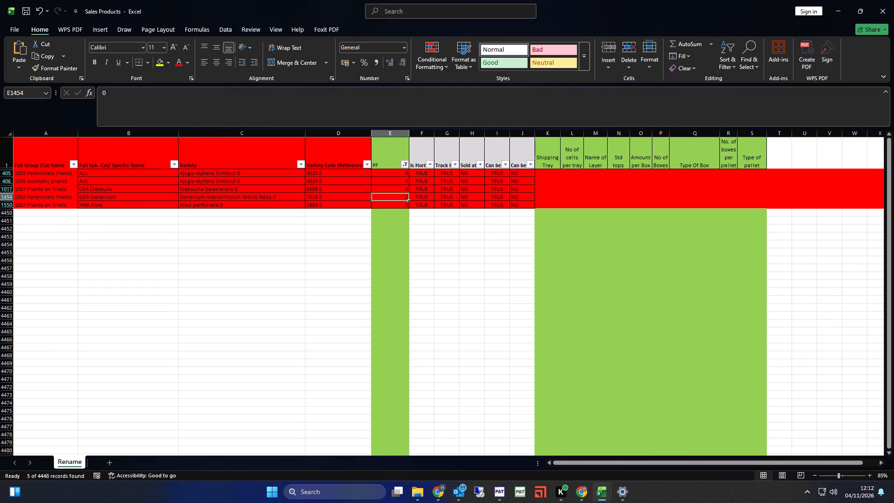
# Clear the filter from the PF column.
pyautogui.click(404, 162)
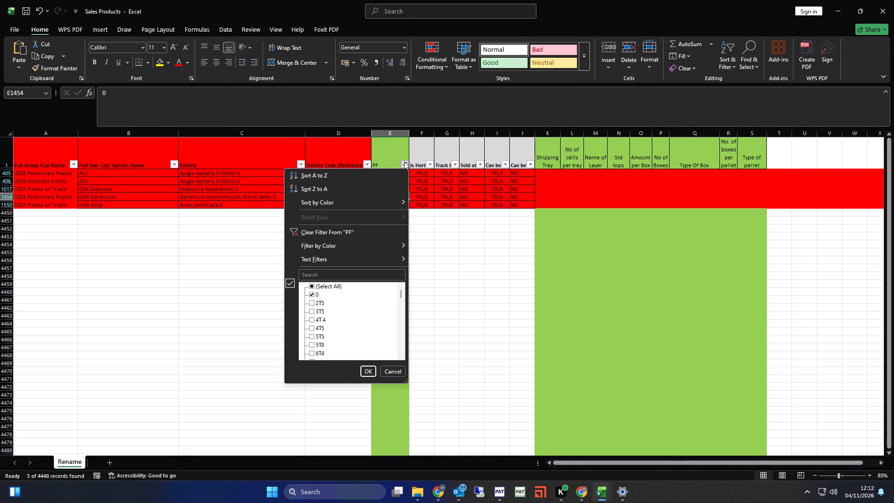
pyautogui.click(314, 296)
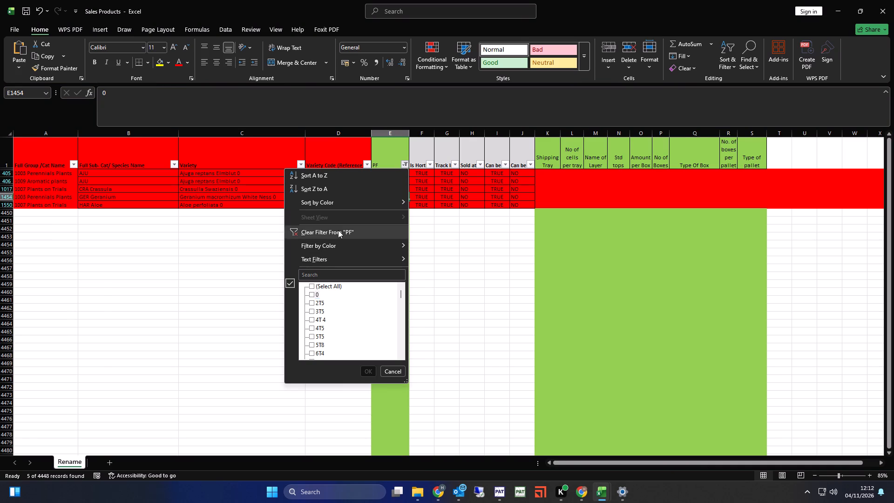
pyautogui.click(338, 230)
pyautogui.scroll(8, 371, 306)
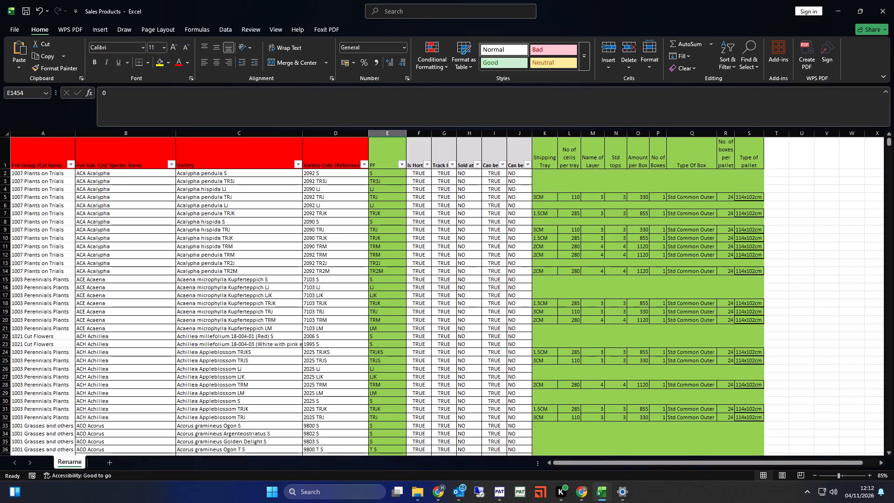
# Filter the PF column by the search text tr3j, keeping all matching values.
pyautogui.click(391, 194)
pyautogui.click(390, 184)
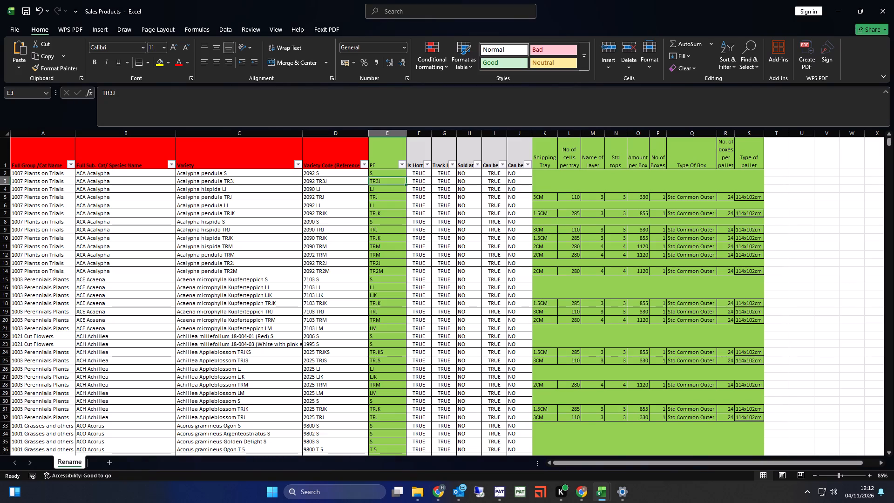
pyautogui.click(401, 164)
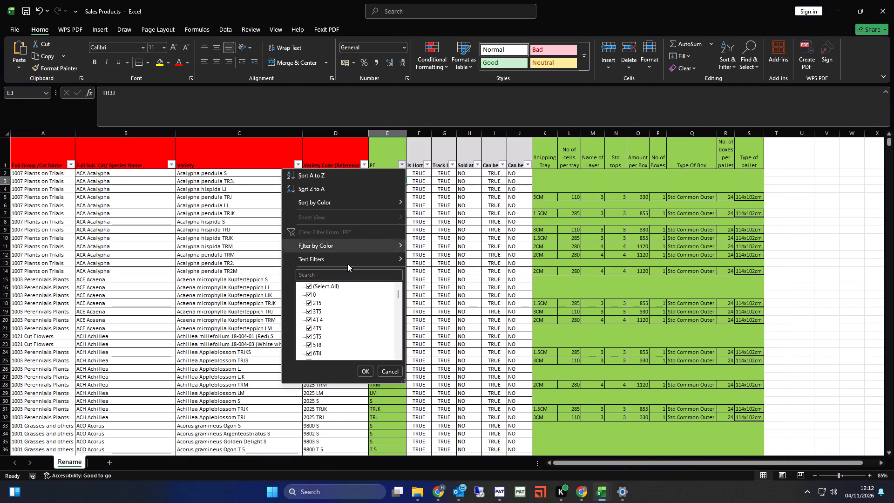
pyautogui.click(318, 273)
pyautogui.write('tr3')
pyautogui.press('j')
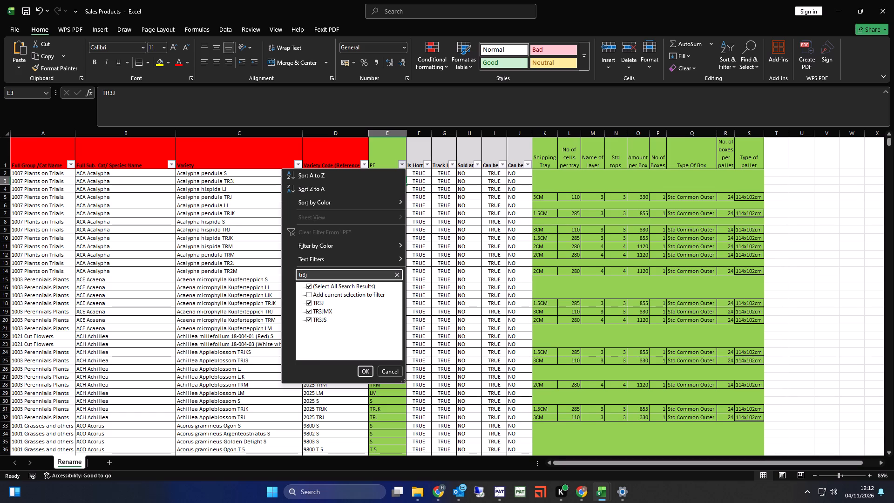
pyautogui.click(364, 371)
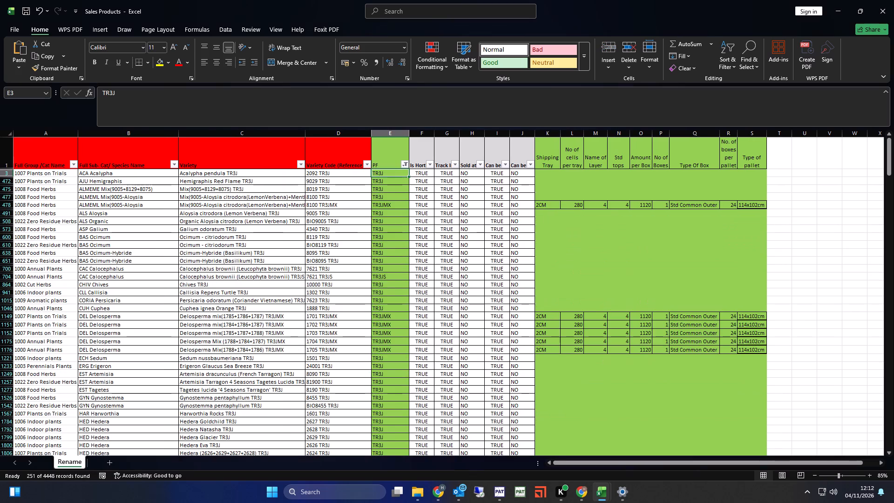
# Turn off the existing header-row filter with the Shipping Tray through Type of pallet headers selected.
pyautogui.scroll(5, 367, 365)
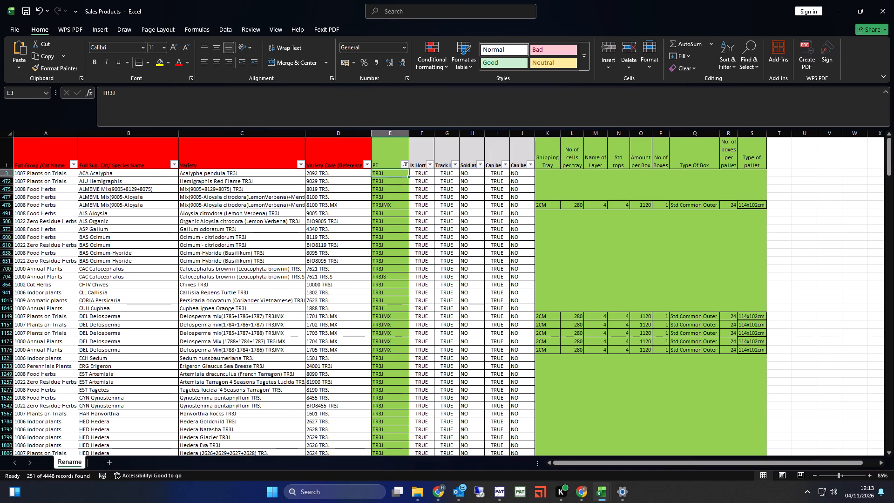
pyautogui.keyDown('ctrl'); pyautogui.scroll(1, 387, 333); pyautogui.keyUp('ctrl')
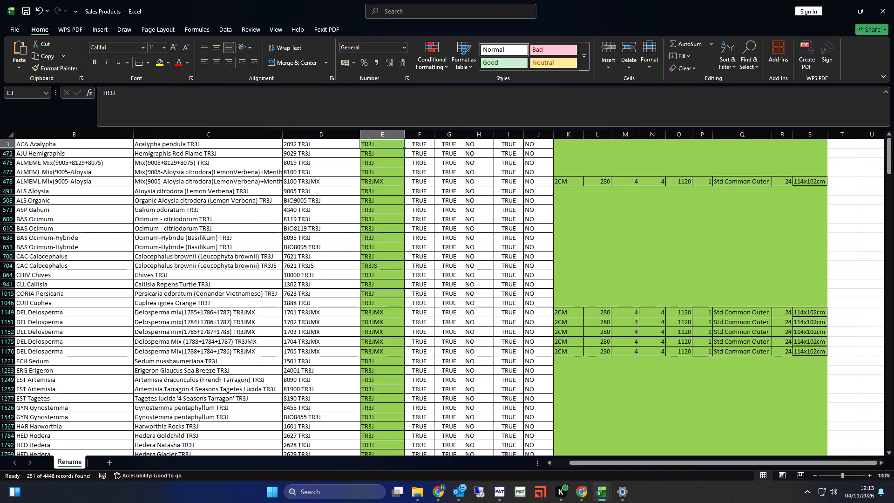
pyautogui.scroll(7, 381, 332)
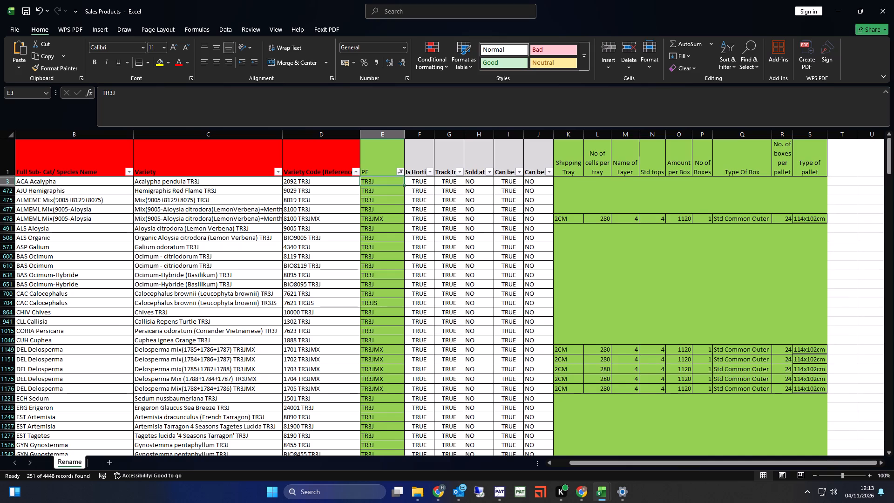
pyautogui.click(574, 169)
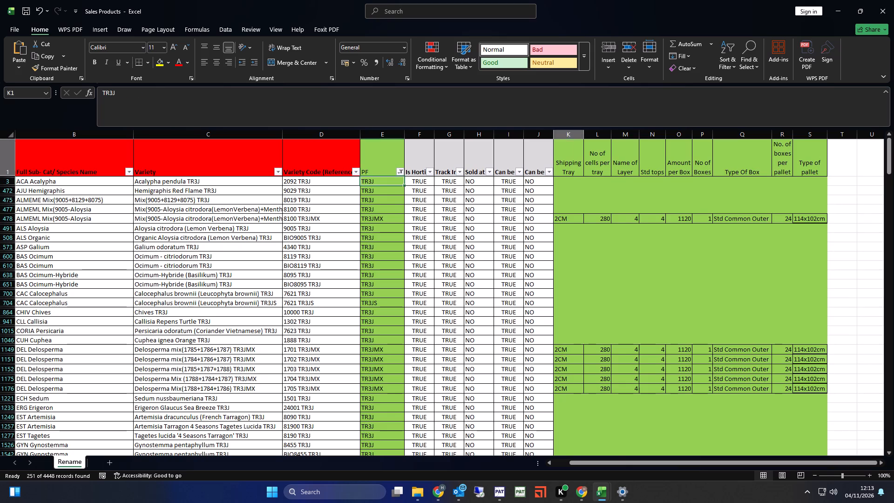
pyautogui.click(545, 167)
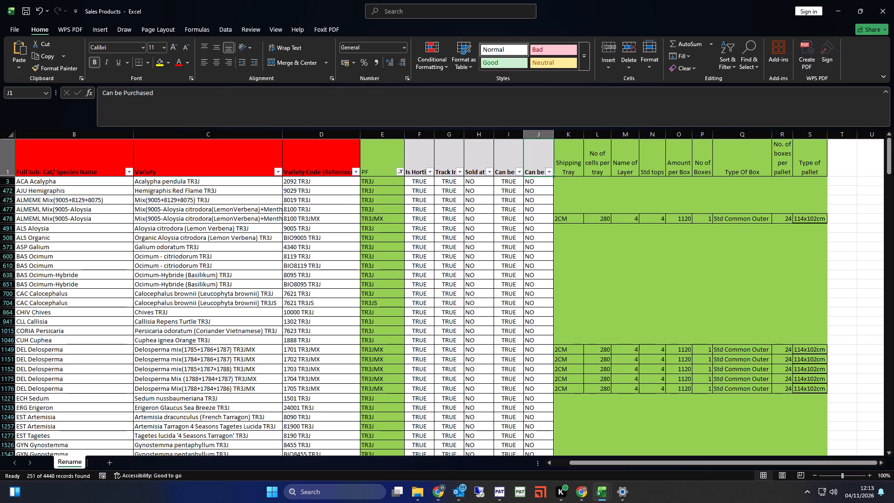
pyautogui.moveTo(818, 161); pyautogui.dragTo(566, 162)
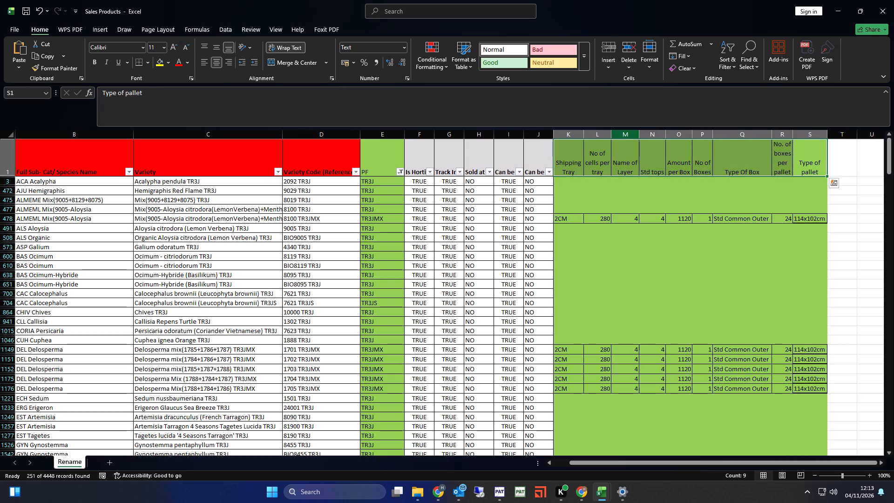
pyautogui.click(721, 65)
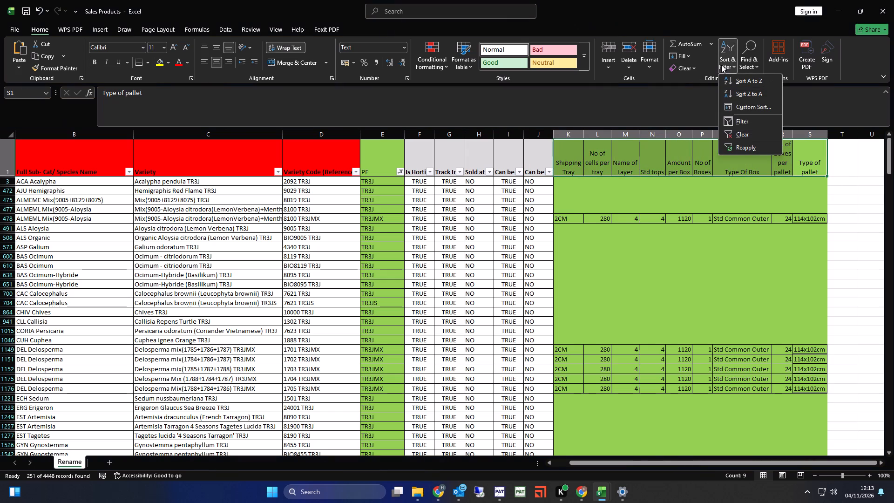
pyautogui.click(746, 117)
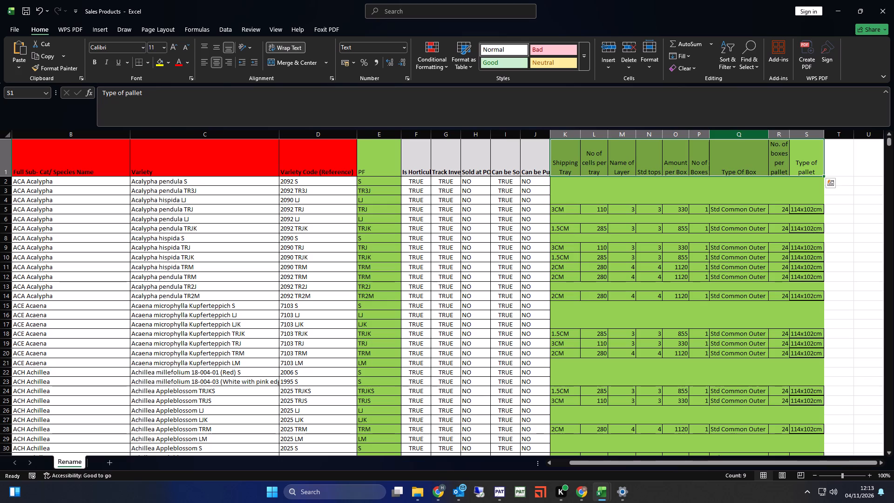
# Apply a filter across the whole header row, from Full Group /Cat Name to Type of pallet.
pyautogui.moveTo(811, 164); pyautogui.dragTo(0, 161)
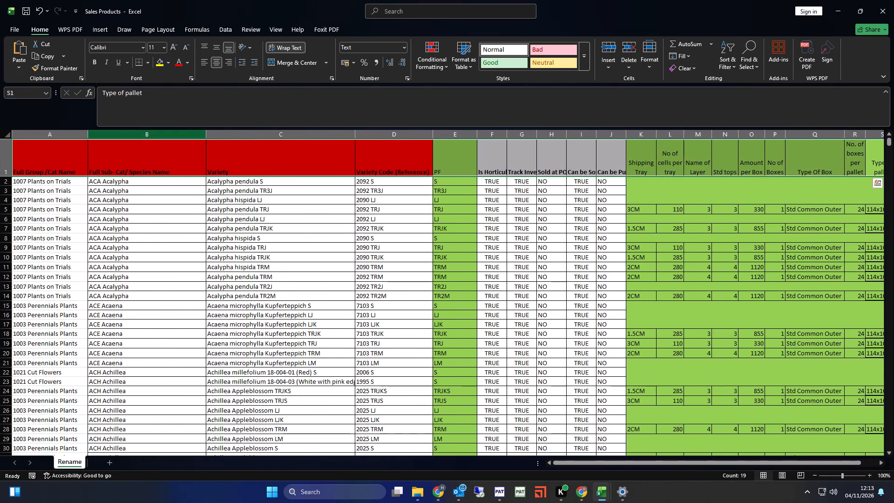
pyautogui.click(720, 69)
pyautogui.click(741, 121)
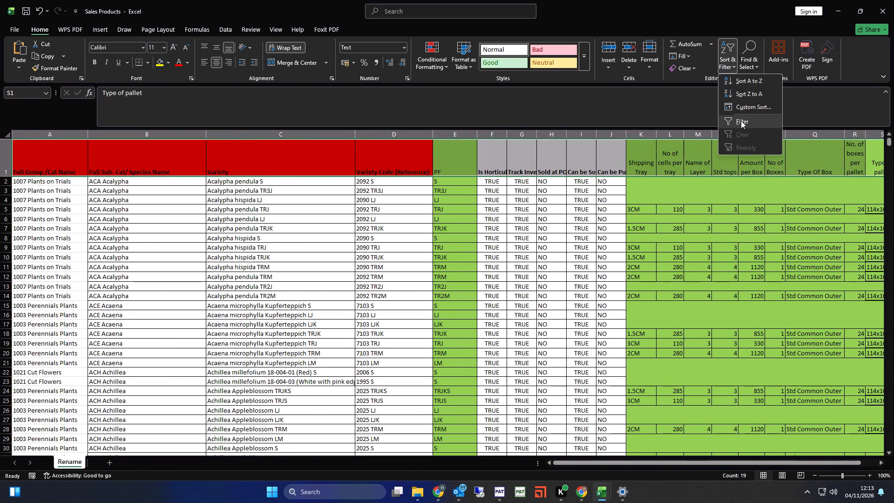
# Filter the Shipping Tray column to show only blank entries.
pyautogui.click(654, 173)
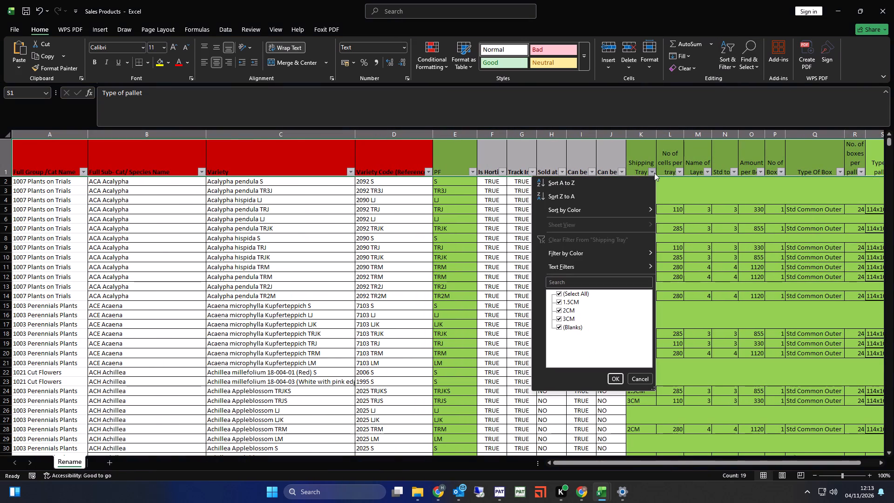
pyautogui.click(568, 295)
pyautogui.click(571, 326)
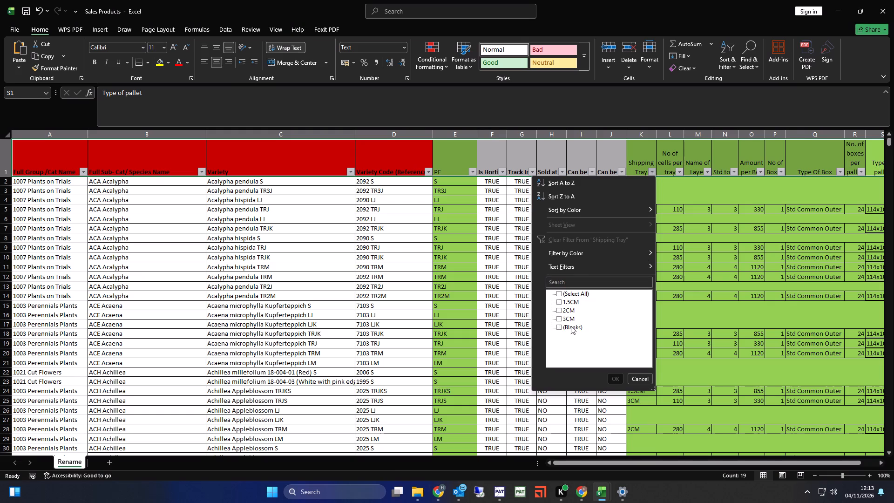
pyautogui.click(615, 380)
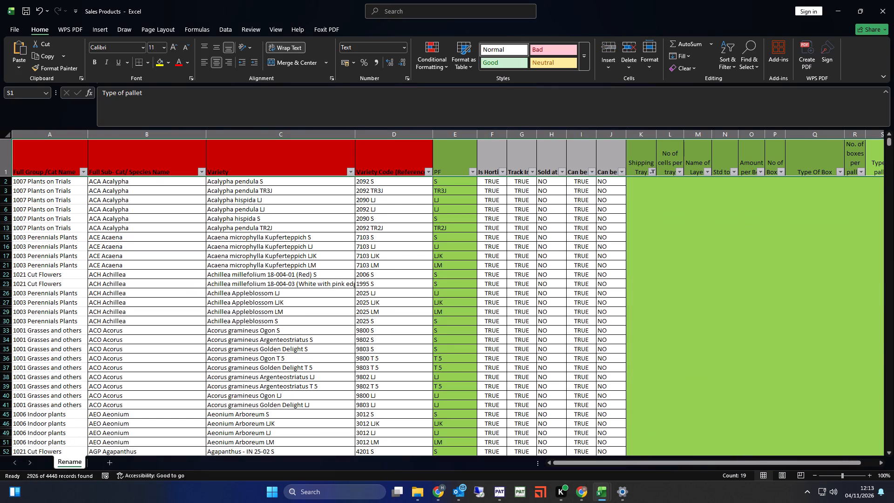
# Look through the rows with a blank Shipping Tray to examine their varieties and PF codes.
pyautogui.scroll(4, 684, 313)
pyautogui.scroll(-20, 617, 292)
pyautogui.scroll(-1, 617, 292)
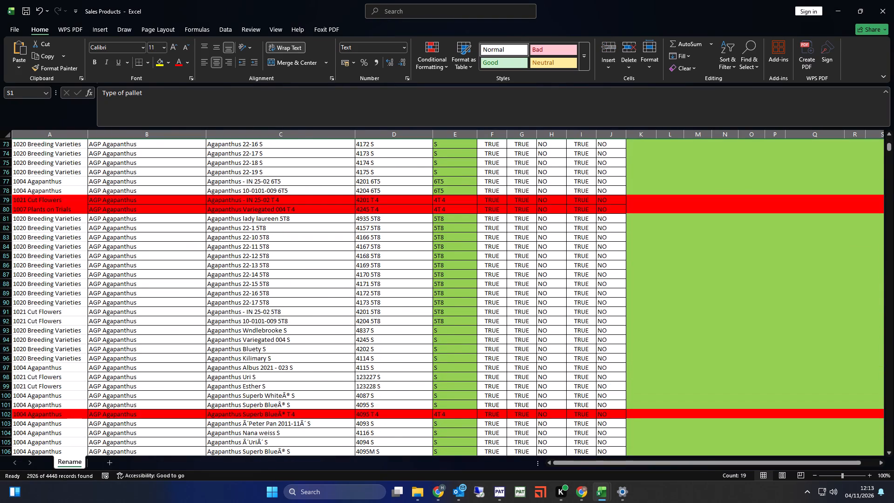
pyautogui.scroll(-14, 628, 300)
pyautogui.scroll(5, 633, 301)
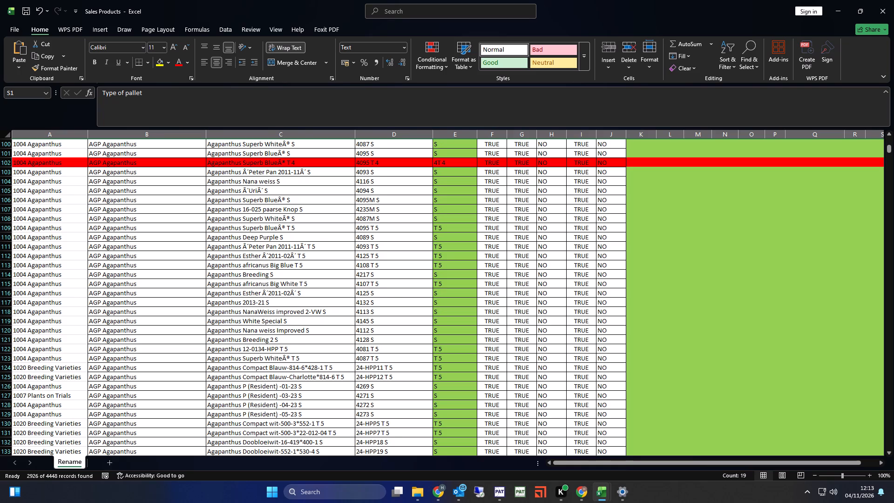
pyautogui.scroll(-20, 633, 301)
pyautogui.scroll(-18, 633, 301)
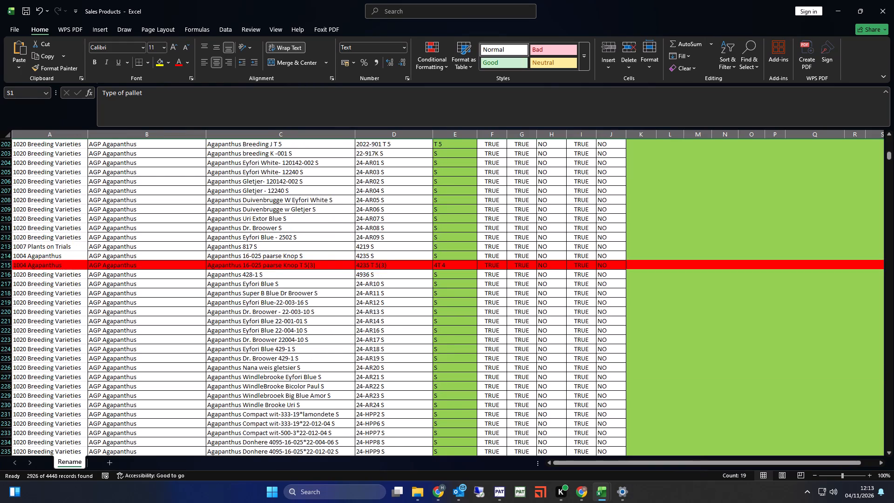
pyautogui.scroll(-20, 641, 323)
pyautogui.scroll(-20, 641, 323)
pyautogui.scroll(-7, 641, 323)
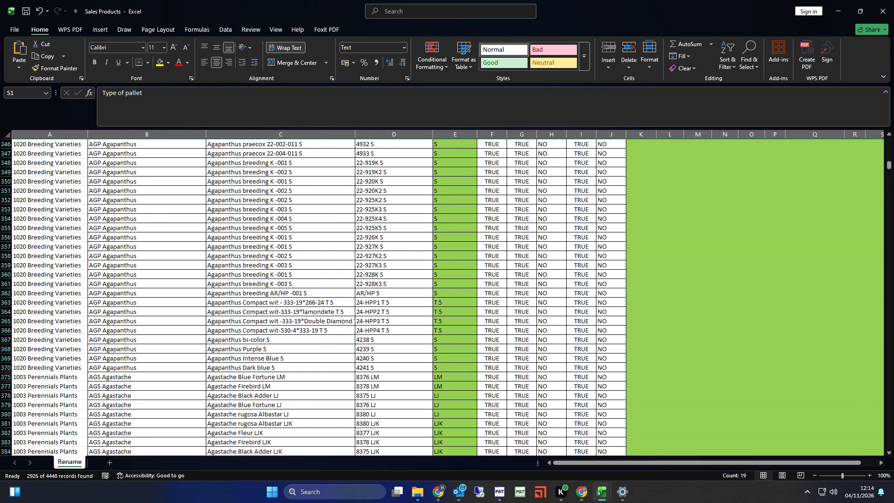
pyautogui.scroll(-15, 646, 330)
pyautogui.scroll(-7, 646, 330)
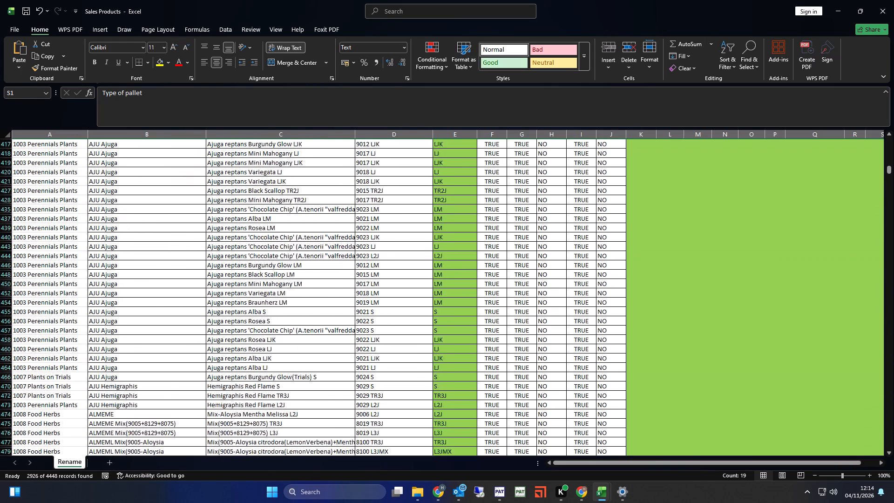
pyautogui.scroll(-13, 646, 330)
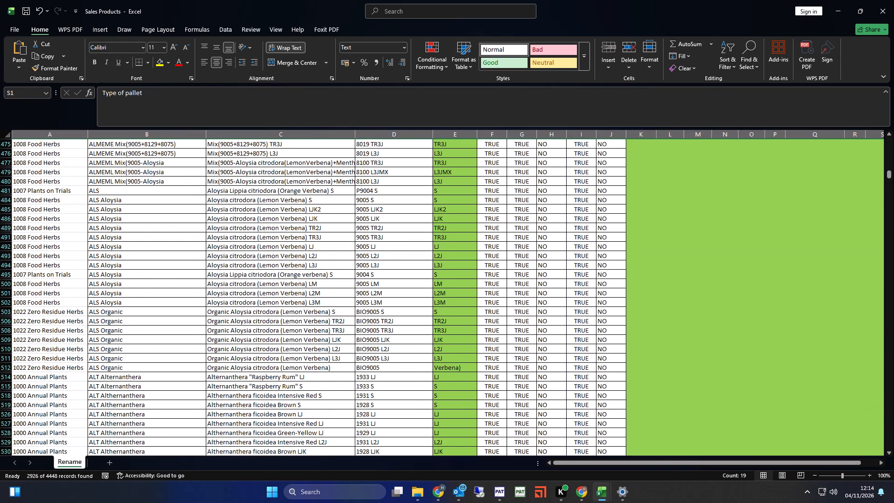
pyautogui.scroll(-20, 646, 330)
pyautogui.scroll(-9, 646, 330)
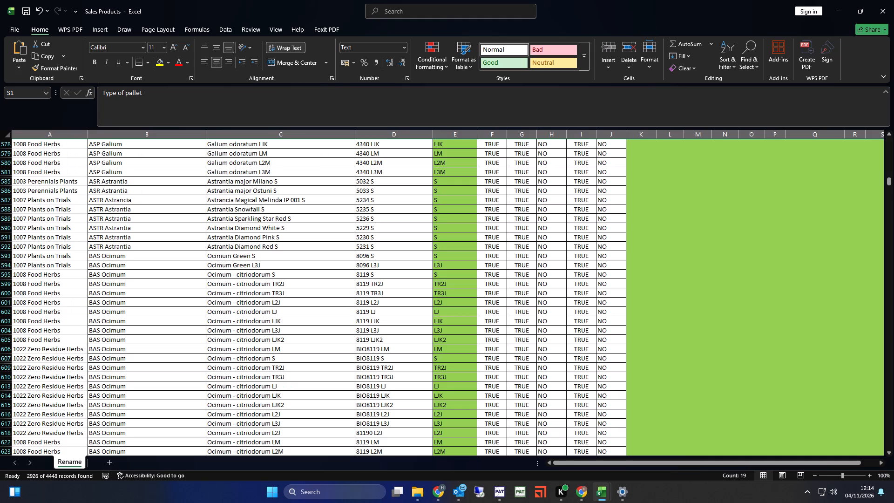
pyautogui.moveTo(887, 180); pyautogui.dragTo(883, 419)
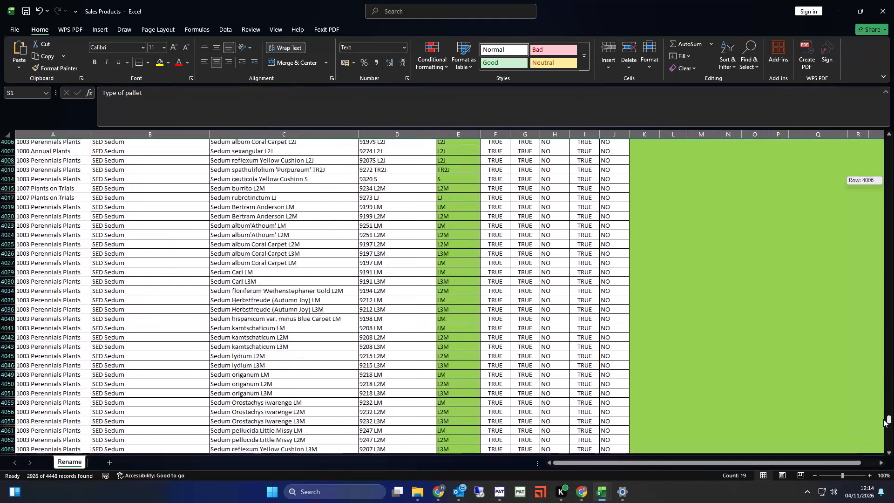
pyautogui.moveTo(883, 419); pyautogui.dragTo(887, 158)
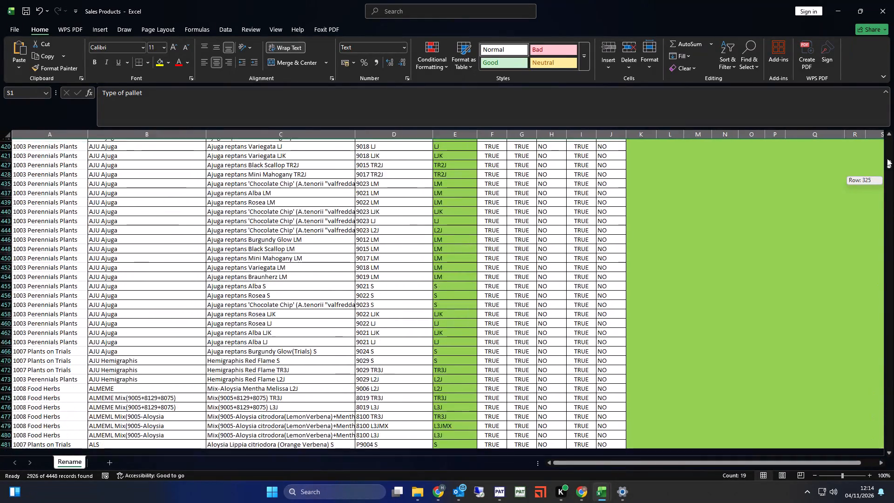
pyautogui.moveTo(887, 158); pyautogui.dragTo(886, 123)
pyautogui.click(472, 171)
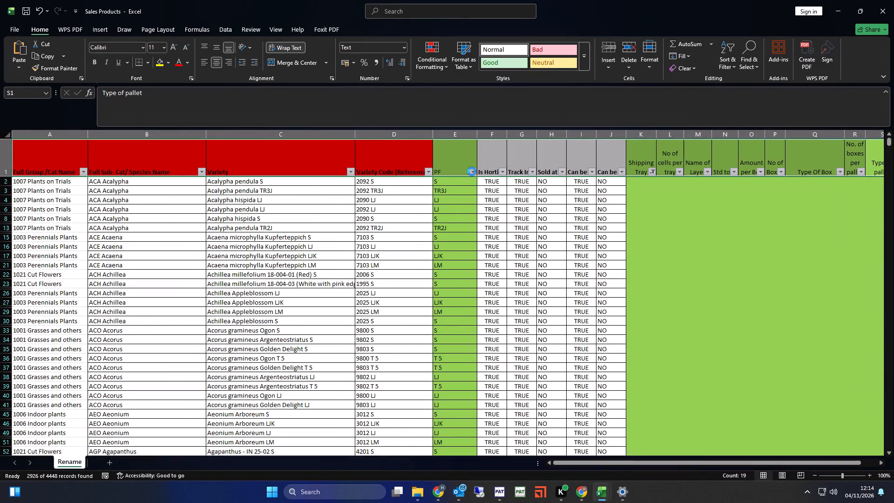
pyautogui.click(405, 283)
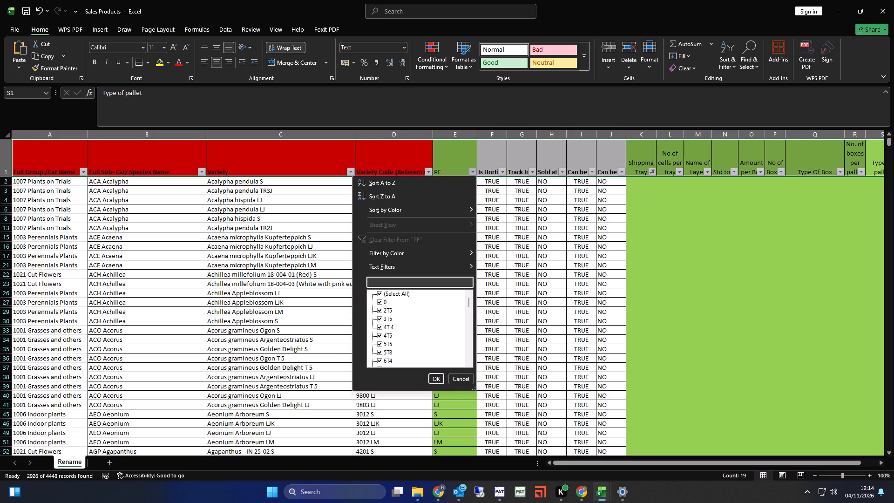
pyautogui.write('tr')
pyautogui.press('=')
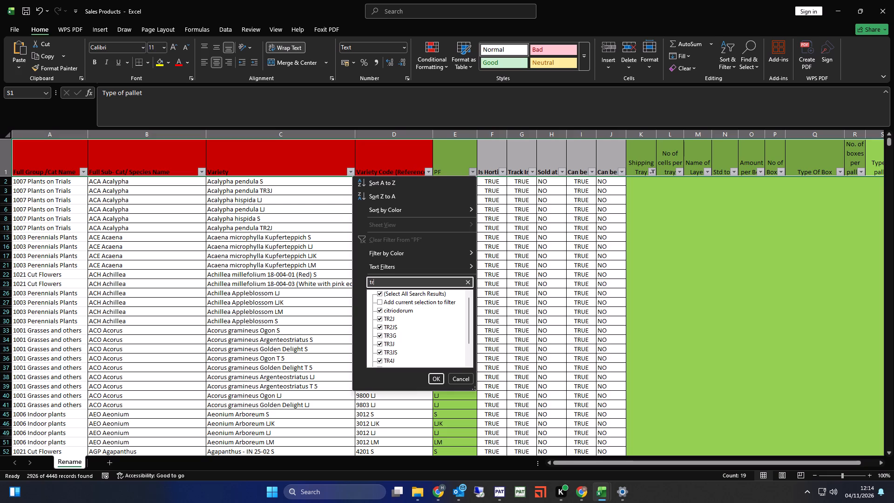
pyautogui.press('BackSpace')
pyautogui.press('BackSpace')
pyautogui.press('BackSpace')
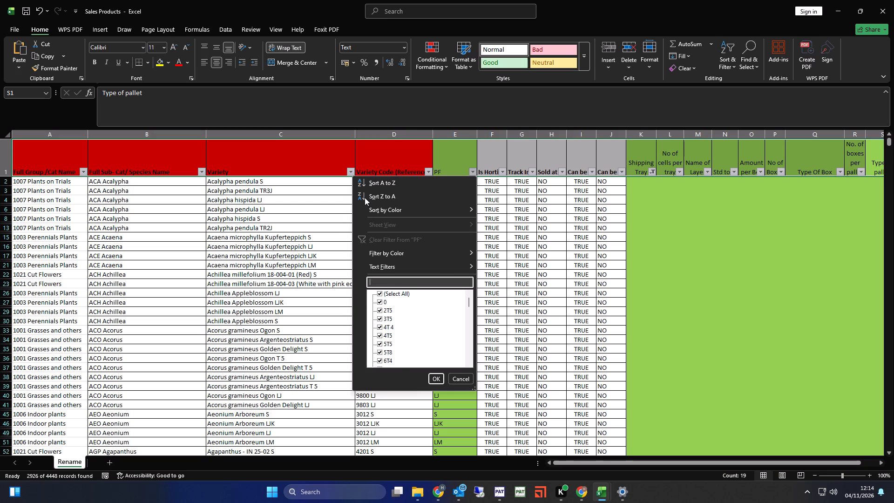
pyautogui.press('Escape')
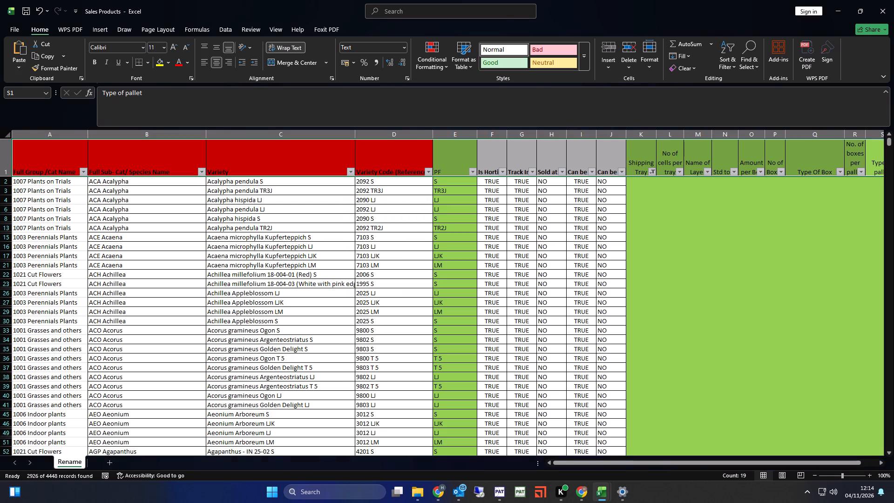
# Look through the filter values of the PF column to examine which PF codes have a blank Shipping Tray.
pyautogui.click(474, 171)
pyautogui.scroll(-12, 428, 343)
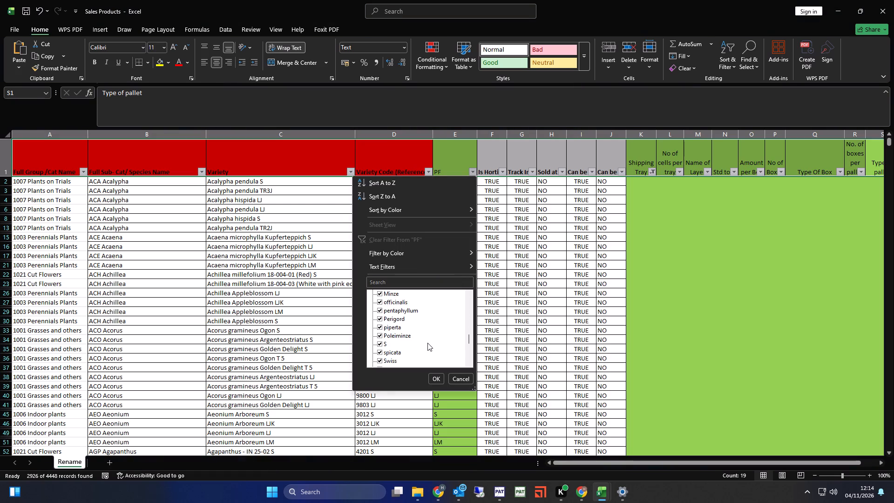
pyautogui.scroll(-6, 427, 343)
pyautogui.scroll(4, 427, 343)
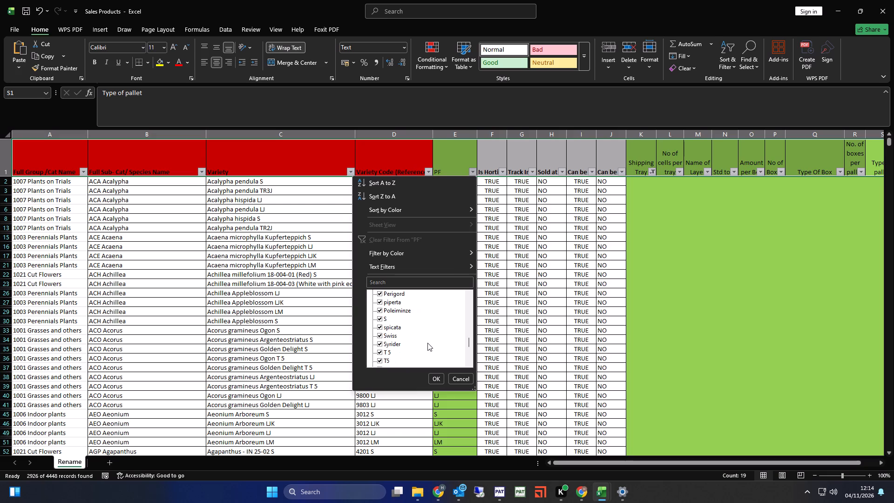
pyautogui.scroll(4, 427, 343)
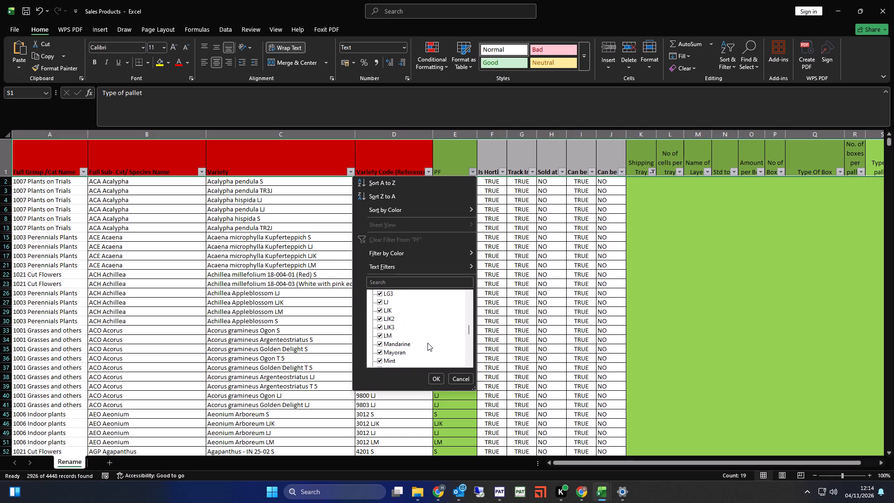
pyautogui.scroll(17, 427, 343)
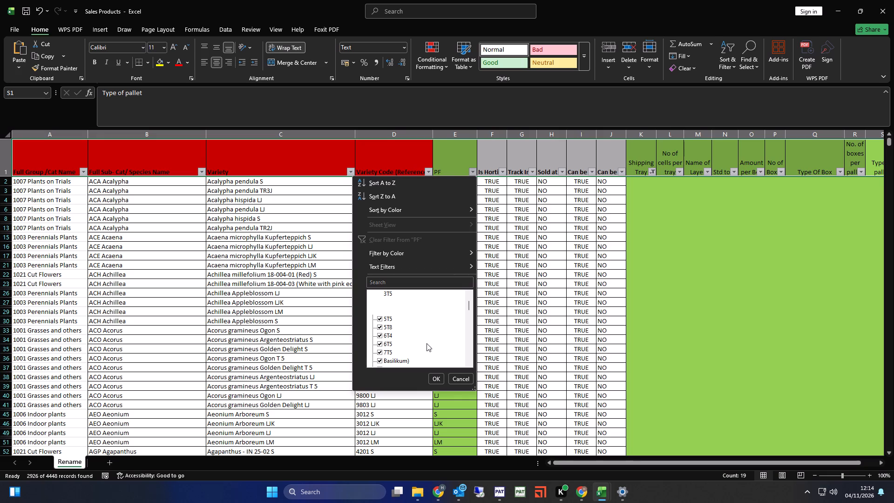
pyautogui.scroll(-2, 426, 347)
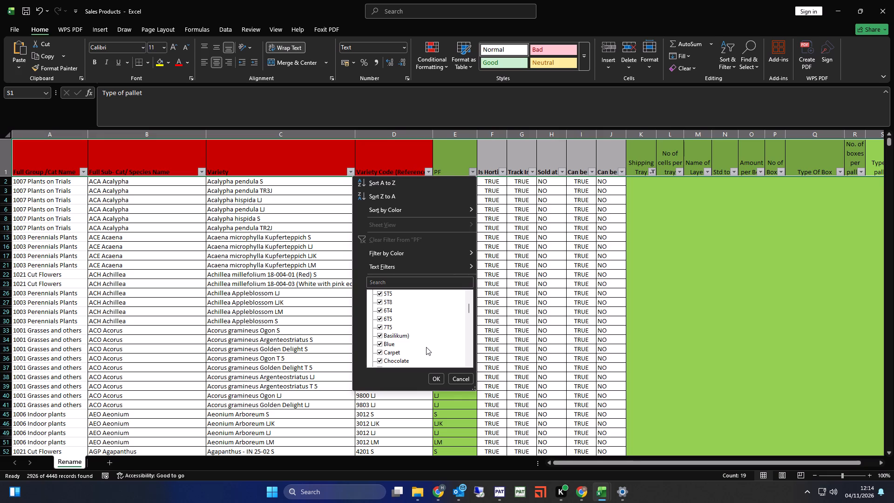
pyautogui.scroll(-7, 426, 347)
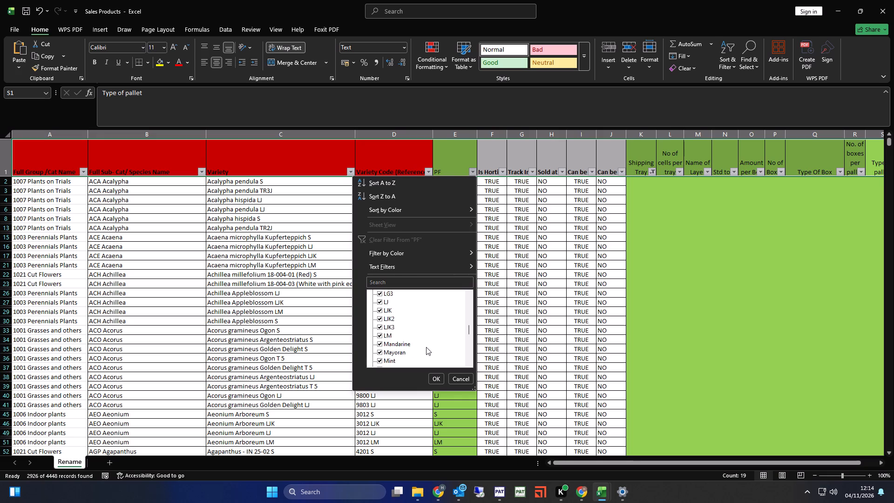
pyautogui.scroll(-5, 426, 347)
pyautogui.scroll(5, 426, 347)
pyautogui.scroll(-13, 426, 347)
pyautogui.scroll(7, 426, 347)
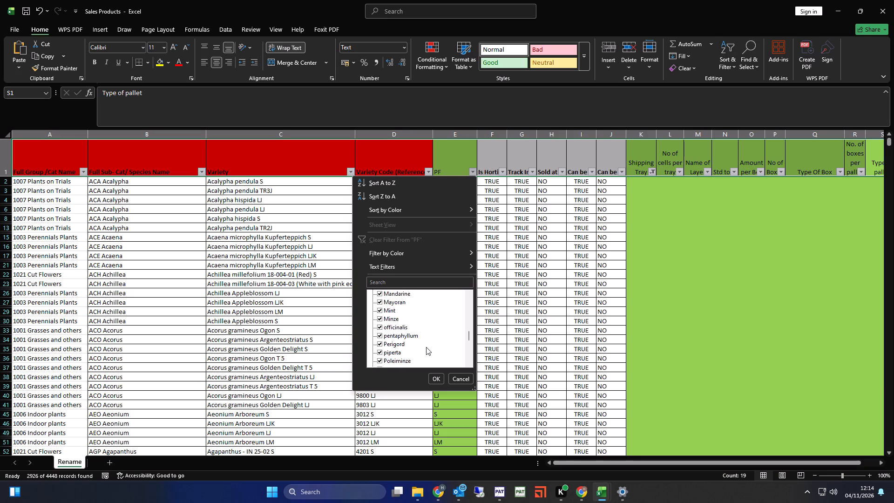
pyautogui.scroll(19, 426, 347)
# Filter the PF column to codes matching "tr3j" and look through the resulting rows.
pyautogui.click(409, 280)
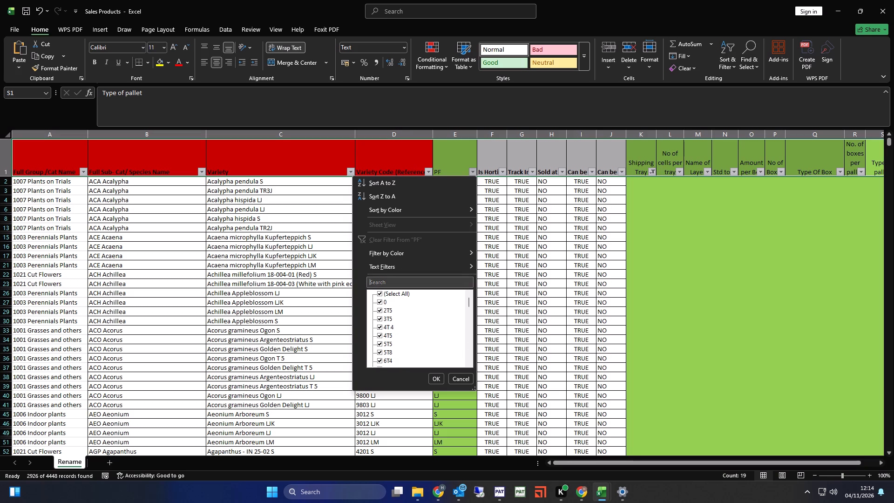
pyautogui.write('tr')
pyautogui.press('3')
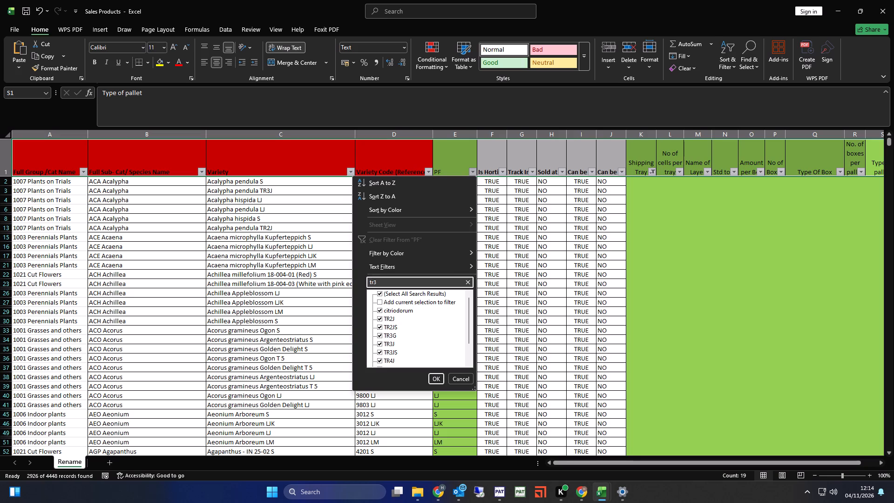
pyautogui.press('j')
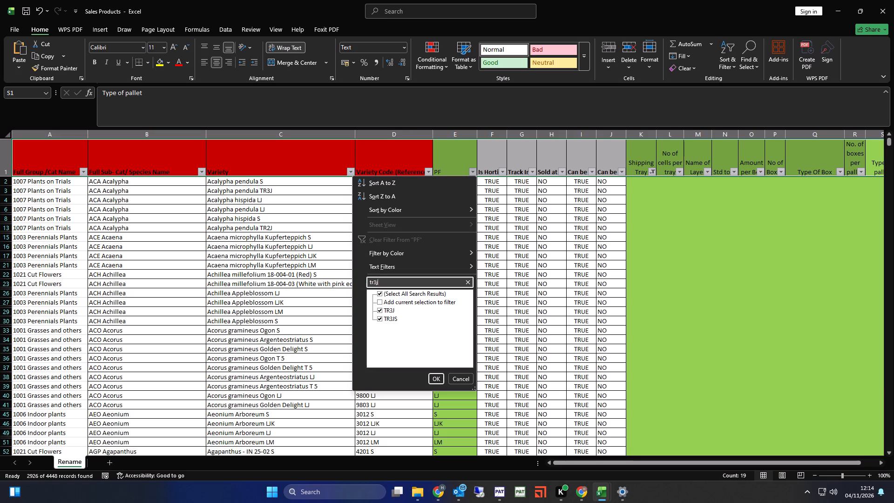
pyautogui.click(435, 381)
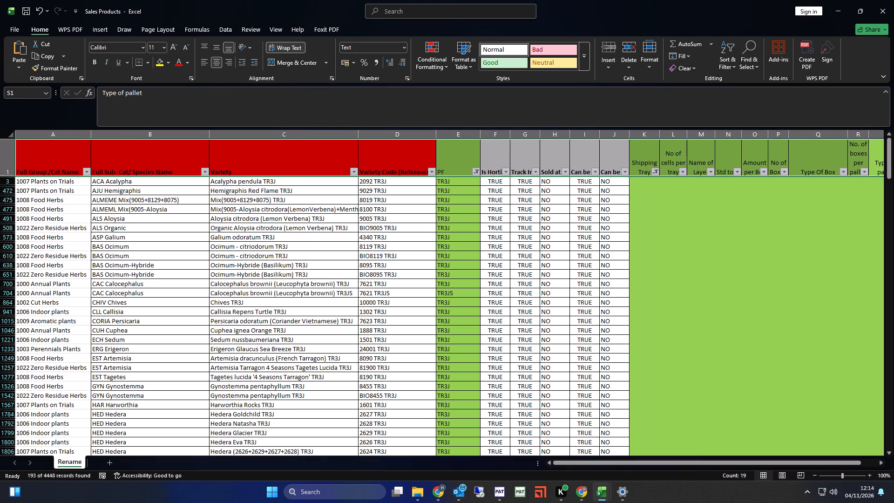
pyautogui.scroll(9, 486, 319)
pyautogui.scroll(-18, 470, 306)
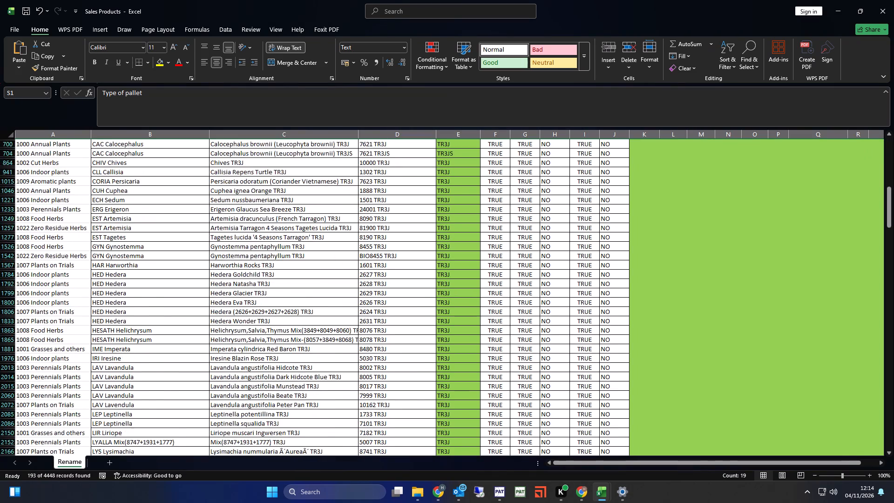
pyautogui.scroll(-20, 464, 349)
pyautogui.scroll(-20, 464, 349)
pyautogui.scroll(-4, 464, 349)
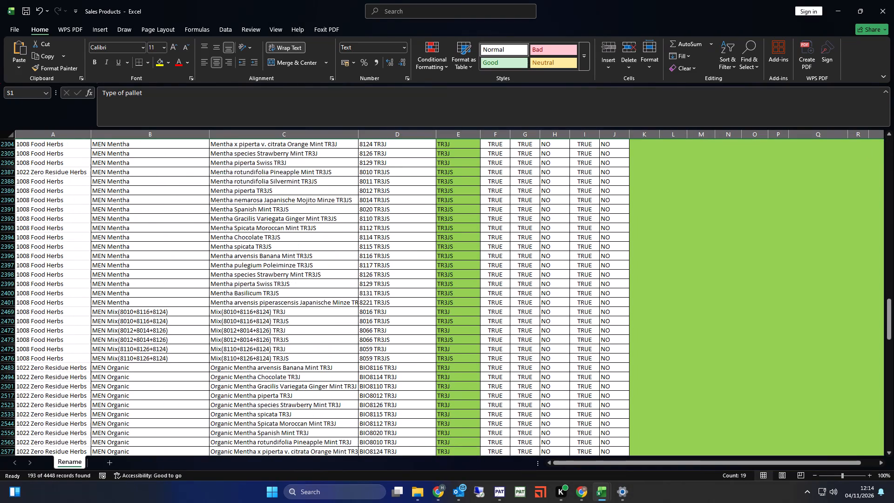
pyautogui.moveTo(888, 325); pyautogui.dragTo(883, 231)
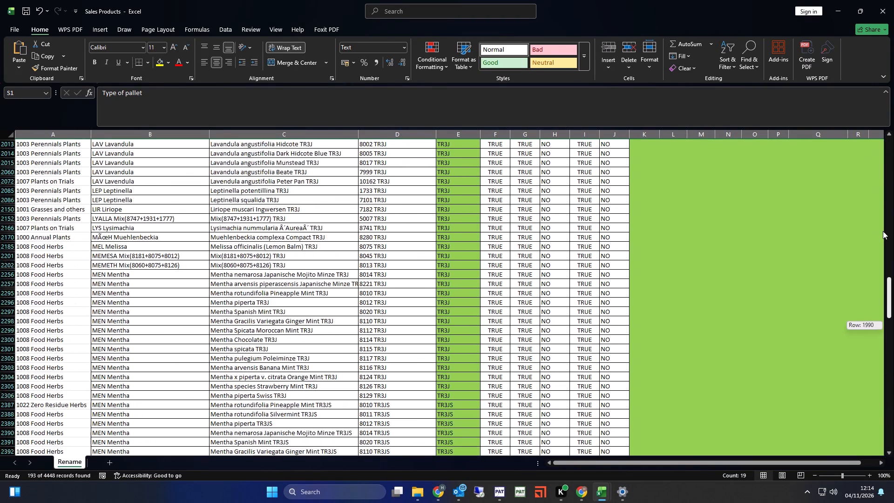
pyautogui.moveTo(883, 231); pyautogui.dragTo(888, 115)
# Clear the filters from the Shipping Tray and PF columns.
pyautogui.click(653, 172)
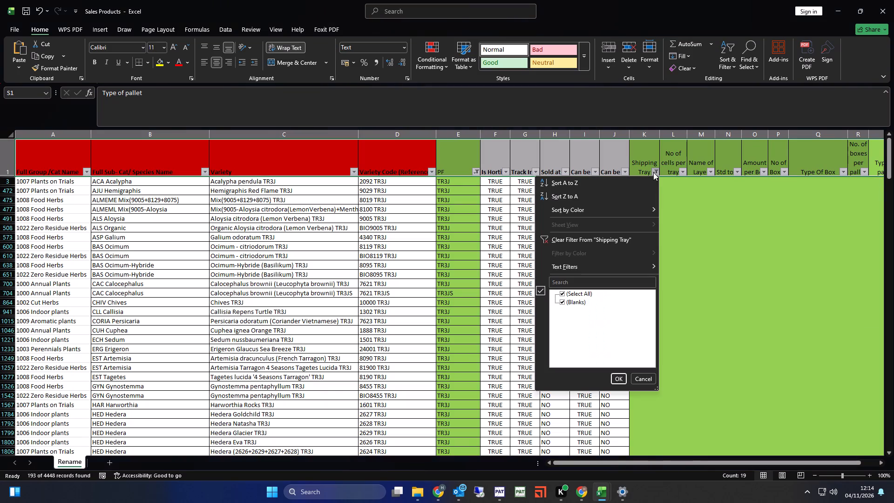
pyautogui.click(584, 294)
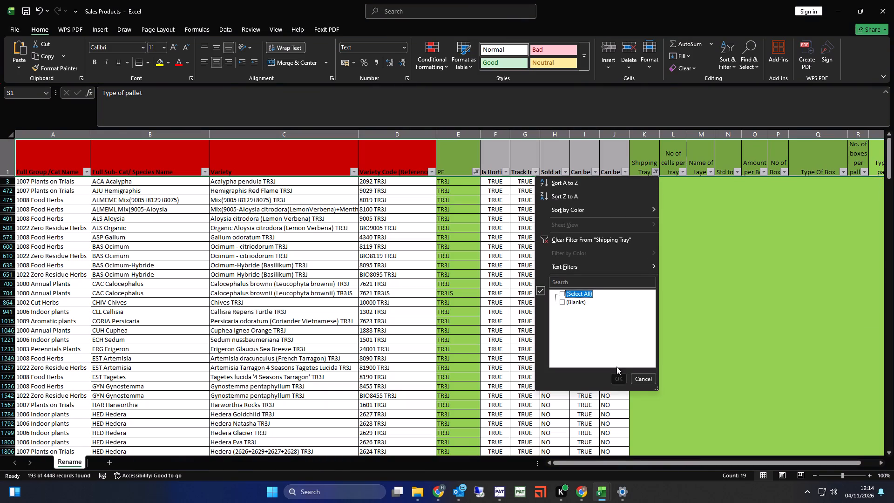
pyautogui.click(623, 241)
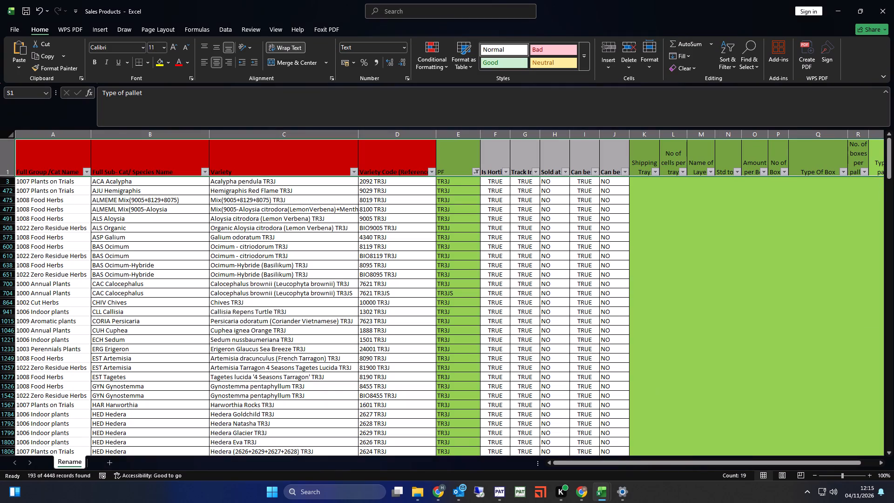
pyautogui.scroll(4, 485, 250)
pyautogui.click(474, 173)
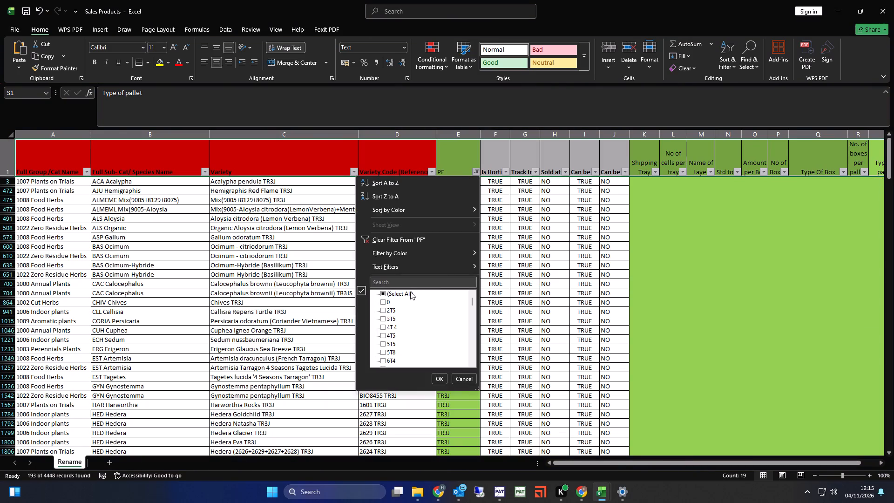
pyautogui.click(409, 240)
pyautogui.scroll(4, 667, 299)
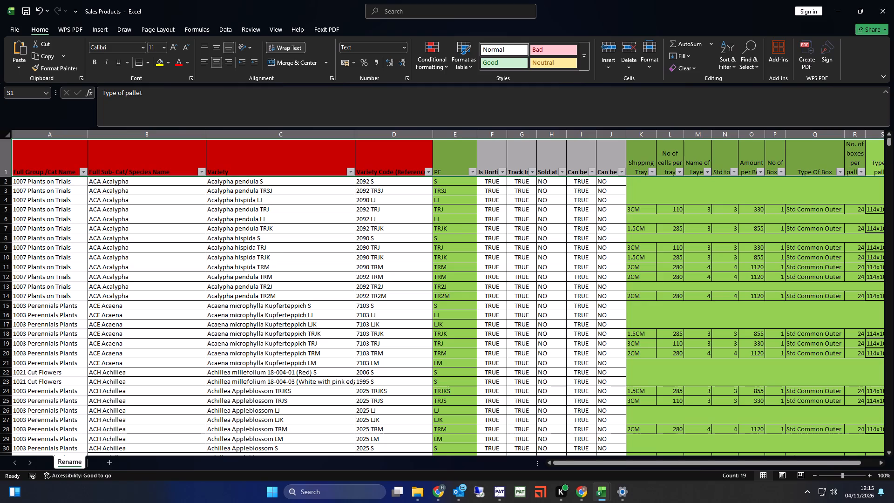
# Copy the Shipping Tray through Type of pallet details of the Acalypha pendula TRJ row.
pyautogui.moveTo(644, 209); pyautogui.dragTo(818, 218)
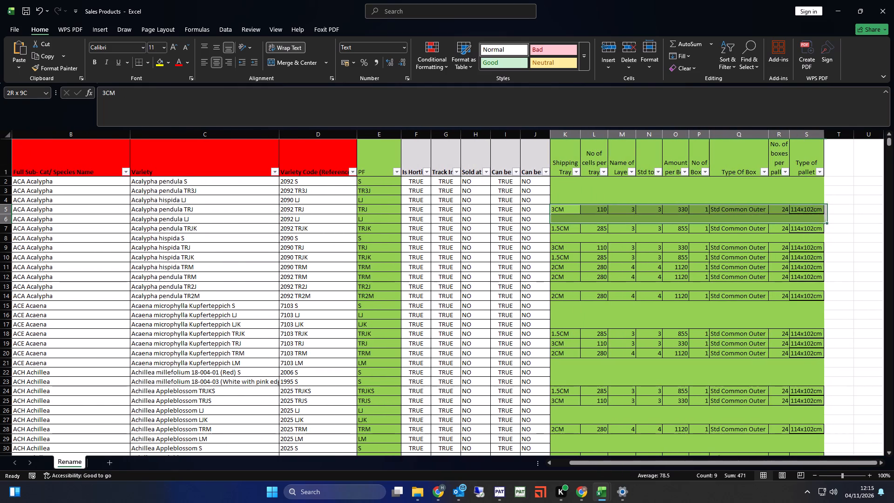
pyautogui.moveTo(818, 218); pyautogui.dragTo(816, 212)
pyautogui.hotkey('ctrl', 'c')
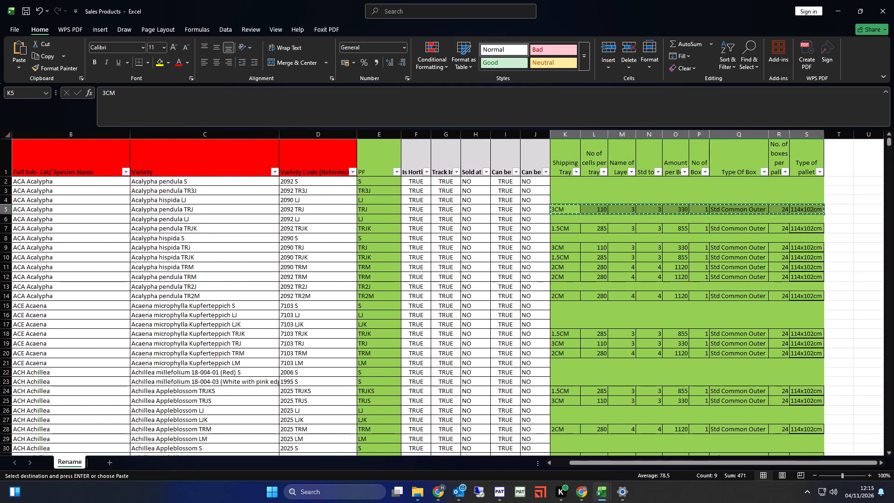
# Filter the PF column to codes matching "tr3j", keeping TR3J, TR3JMX and TR3JS.
pyautogui.click(399, 171)
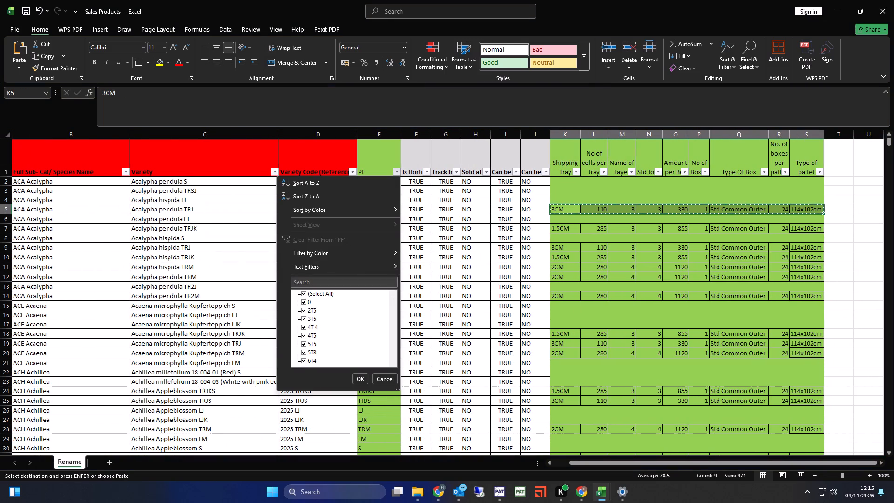
pyautogui.click(327, 281)
pyautogui.write('tr')
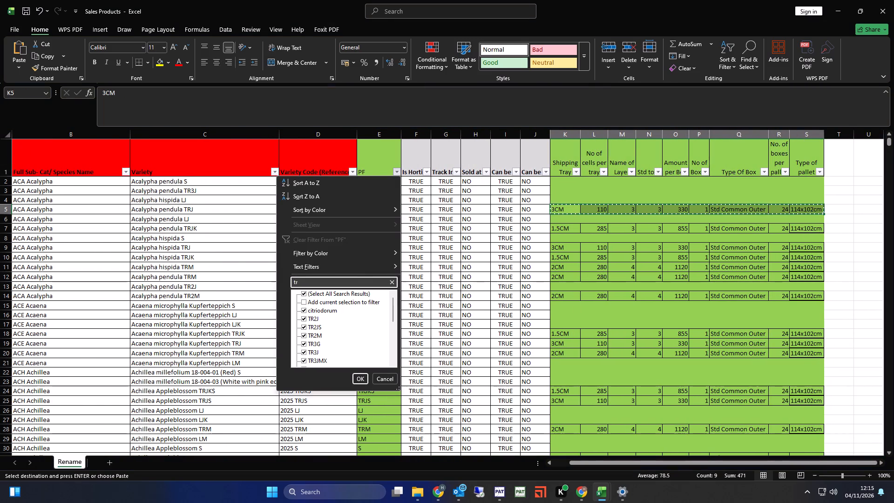
pyautogui.write('3j')
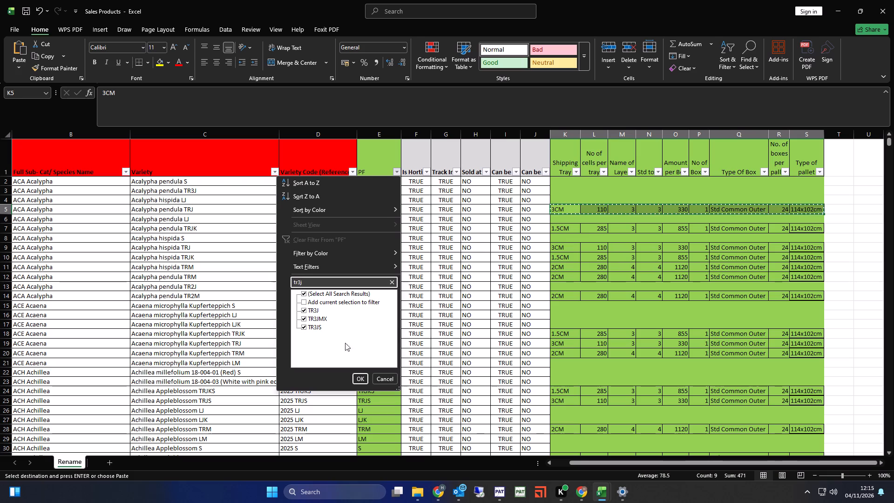
pyautogui.click(359, 377)
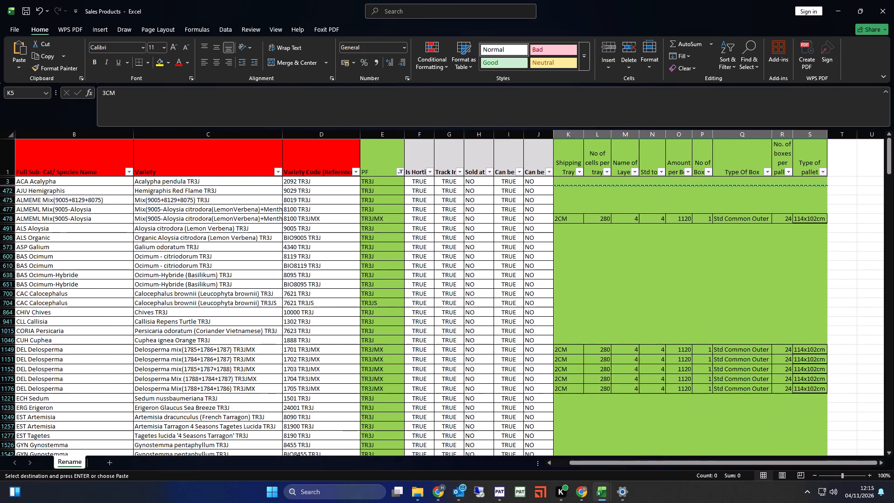
# Filter the Shipping Tray column to show only blank entries, leaving out 2CM.
pyautogui.click(581, 172)
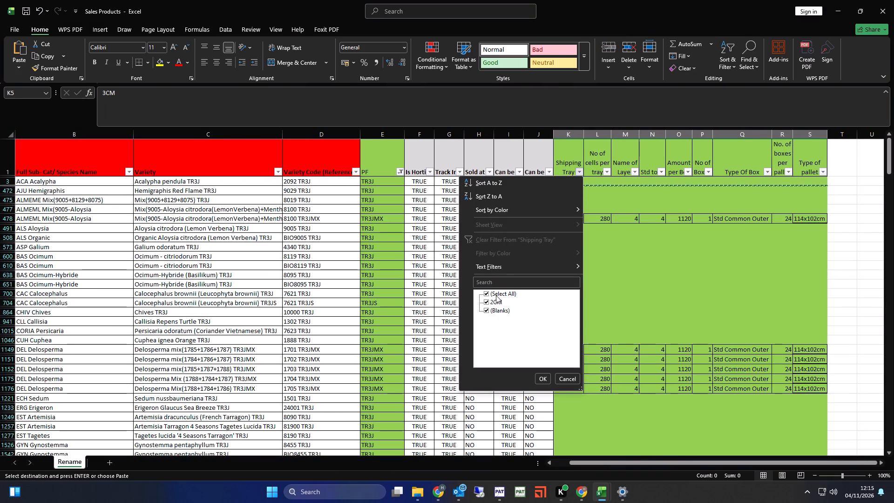
pyautogui.click(493, 293)
pyautogui.click(498, 309)
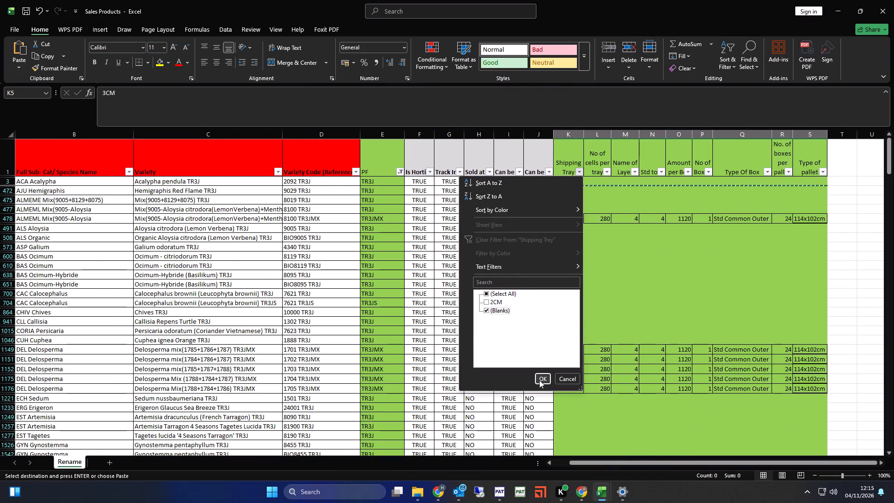
pyautogui.click(539, 380)
# Paste the copied 3CM tray, box and pallet details into the Acalypha pendula TR3J row, starting at Shipping Tray.
pyautogui.scroll(3, 599, 275)
pyautogui.click(565, 181)
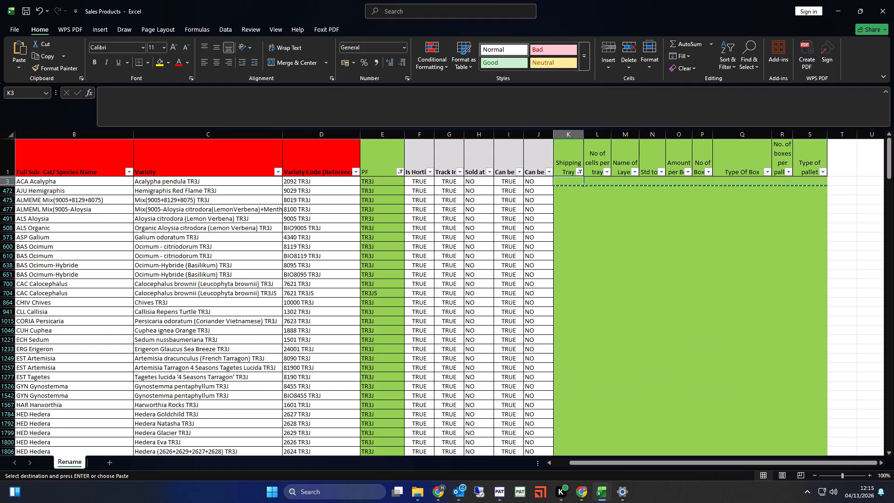
pyautogui.hotkey('ctrl', 'v')
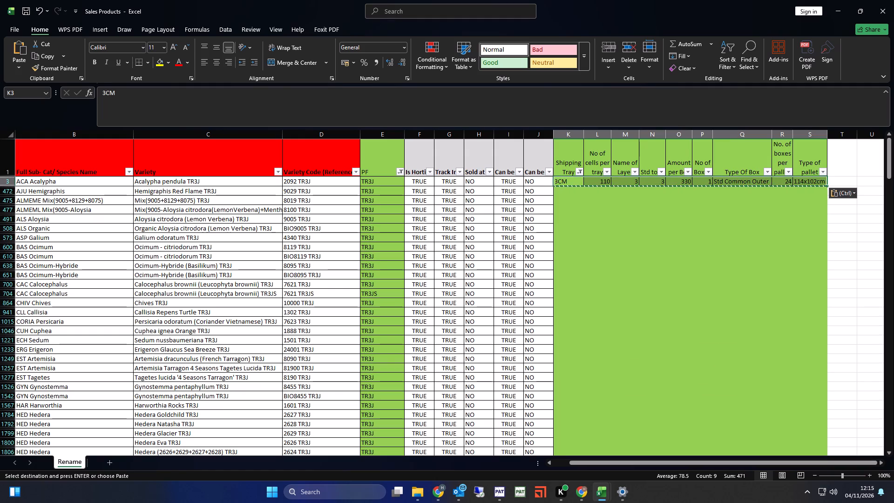
# Copy the 3CM tray, box and pallet details of the Acalypha pendula TR3J row into all the remaining filtered rows below, Shipping Tray through Type of pallet.
pyautogui.hotkey('ctrl', 'c')
pyautogui.click(563, 190)
pyautogui.scroll(-3, 601, 367)
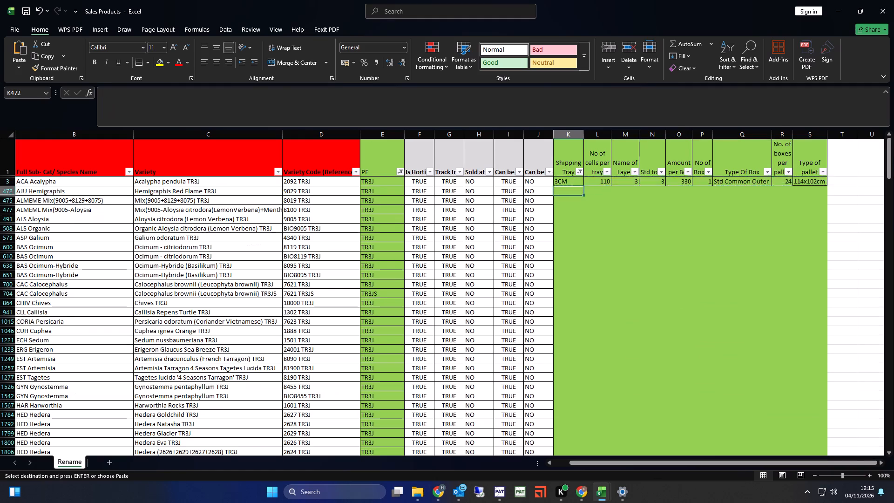
pyautogui.scroll(-20, 602, 370)
pyautogui.scroll(-20, 602, 370)
pyautogui.scroll(-5, 602, 370)
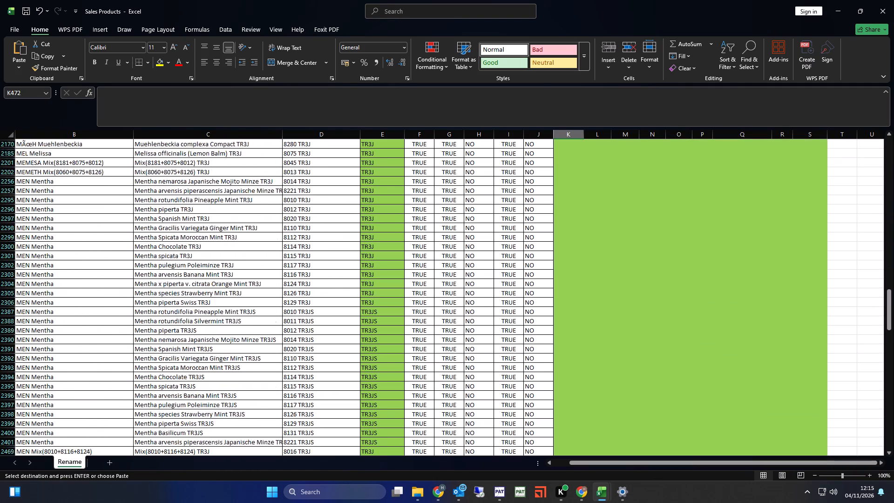
pyautogui.scroll(-14, 587, 408)
pyautogui.scroll(-13, 587, 408)
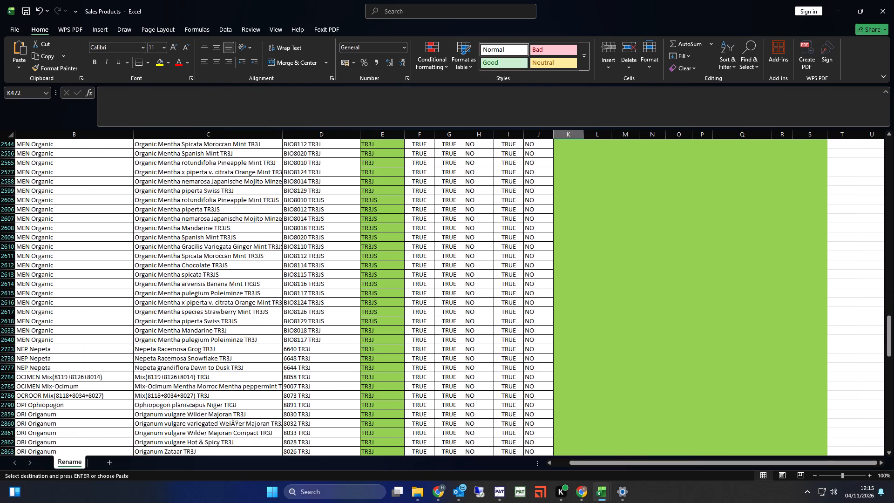
pyautogui.scroll(-20, 590, 409)
pyautogui.scroll(-20, 590, 409)
pyautogui.scroll(-7, 590, 409)
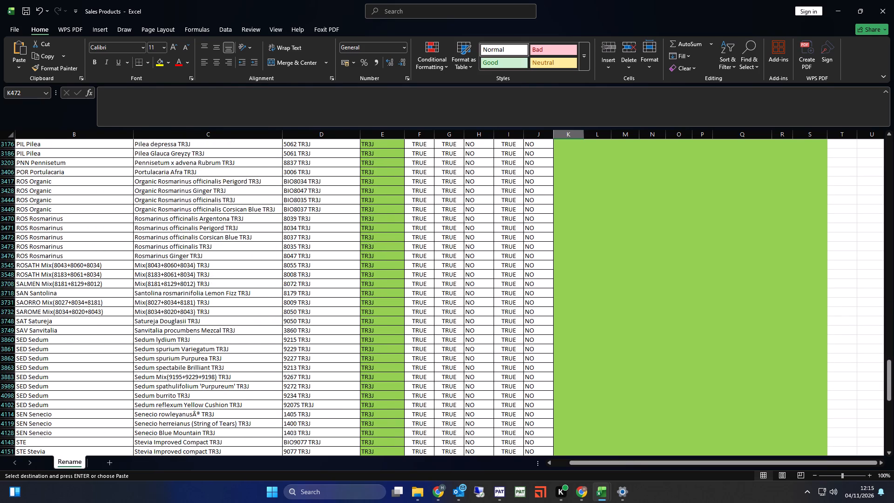
pyautogui.scroll(-20, 590, 409)
pyautogui.scroll(-15, 590, 409)
pyautogui.scroll(3, 591, 410)
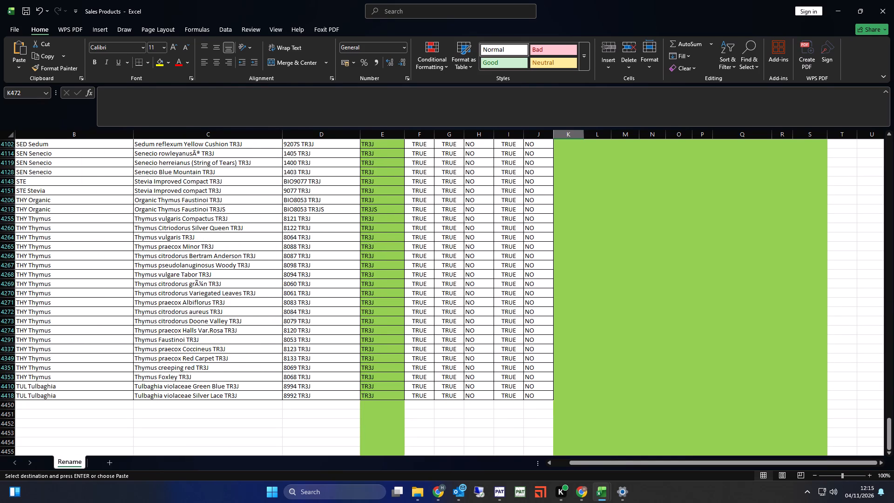
pyautogui.keyDown('shift'); pyautogui.click(817, 395); pyautogui.keyUp('shift')
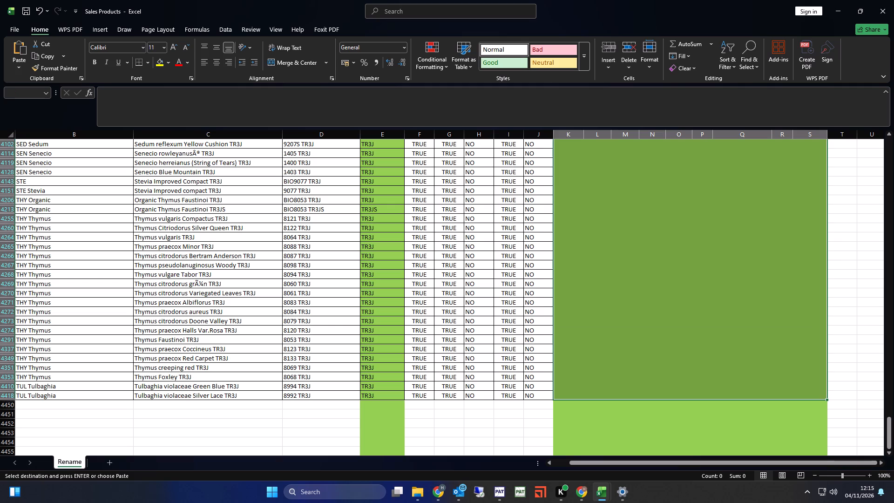
pyautogui.hotkey('ctrl', 'v')
# Save the workbook.
pyautogui.hotkey('ctrl', 's')
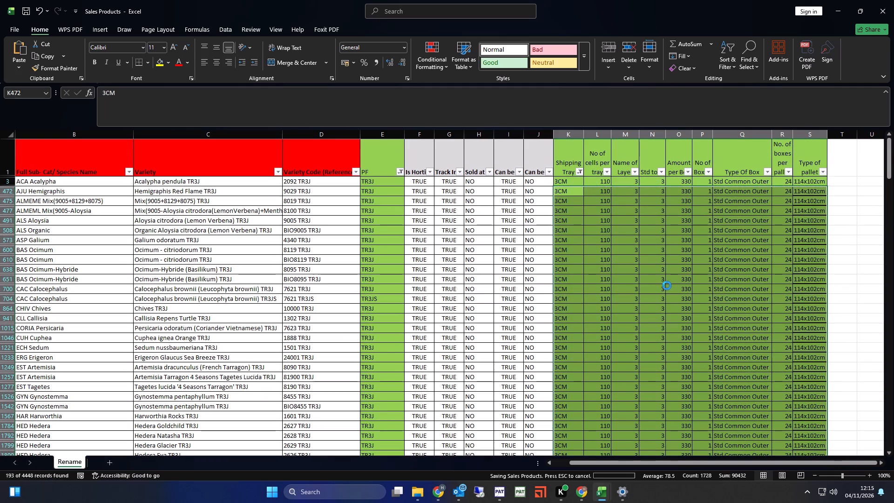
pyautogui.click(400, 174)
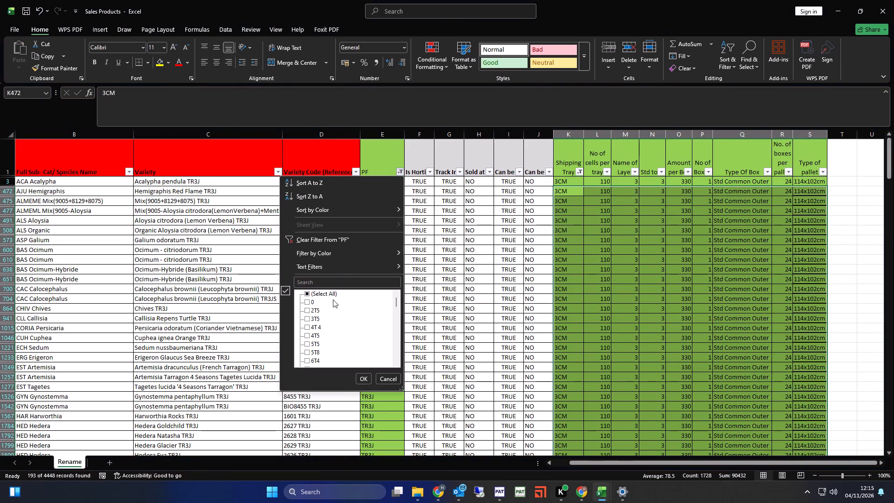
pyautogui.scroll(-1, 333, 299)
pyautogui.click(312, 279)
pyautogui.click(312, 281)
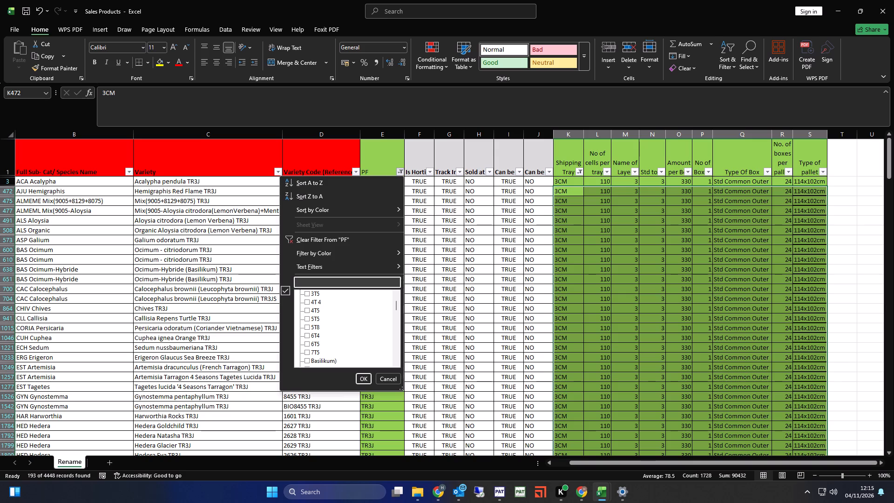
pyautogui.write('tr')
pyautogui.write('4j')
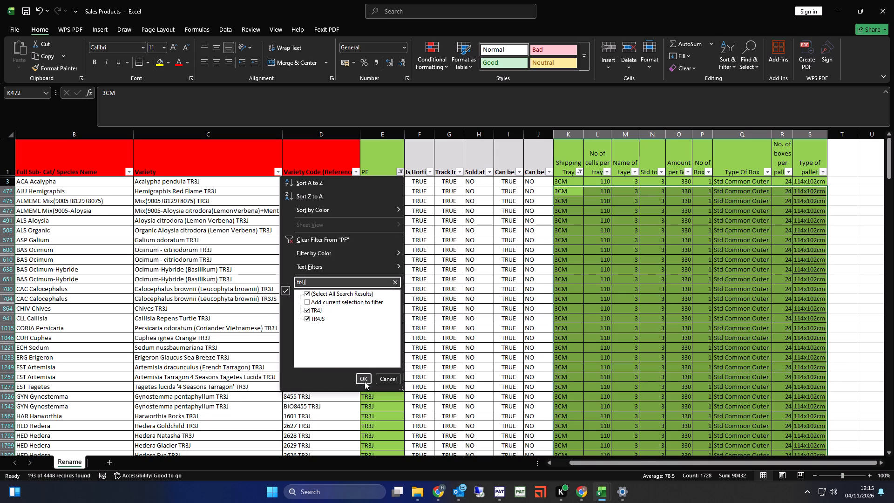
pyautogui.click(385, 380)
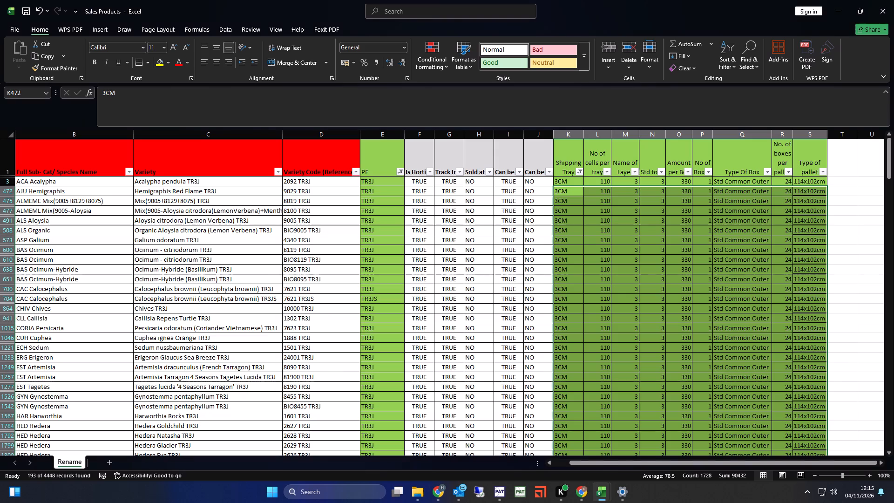
# Copy the Shipping Tray through Type of pallet details of the Acalypha pendula TR3J row.
pyautogui.moveTo(570, 183); pyautogui.dragTo(797, 182)
pyautogui.hotkey('ctrl', 'c')
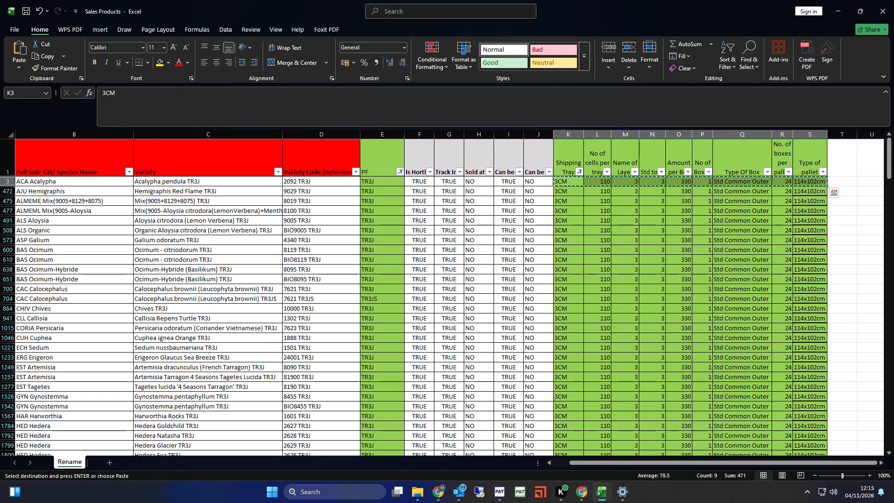
# Filter the PF column to codes matching "tr4j", keeping TR4J and TR4JS.
pyautogui.click(398, 171)
pyautogui.click(321, 281)
pyautogui.write('tr')
pyautogui.write('4j')
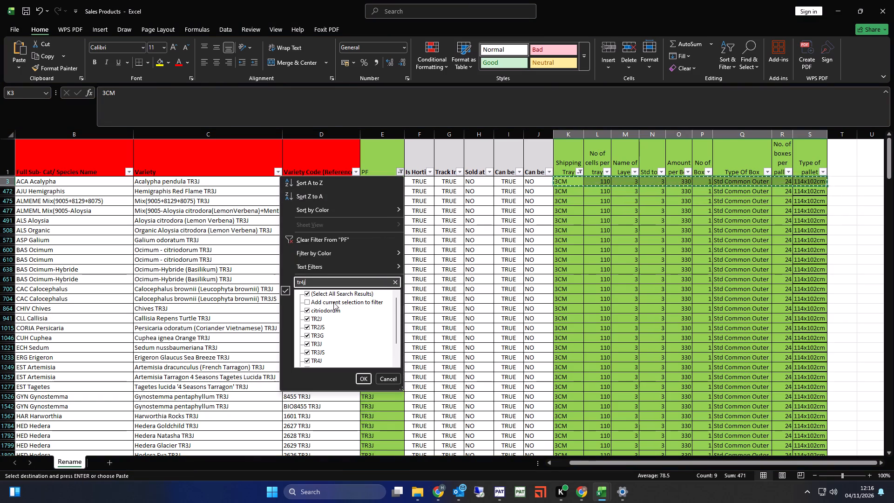
pyautogui.click(365, 379)
# Paste the copied 3CM tray, box and pallet details into the three filtered TR4J and TR4JS rows, Shipping Tray through Type of pallet.
pyautogui.scroll(3, 593, 278)
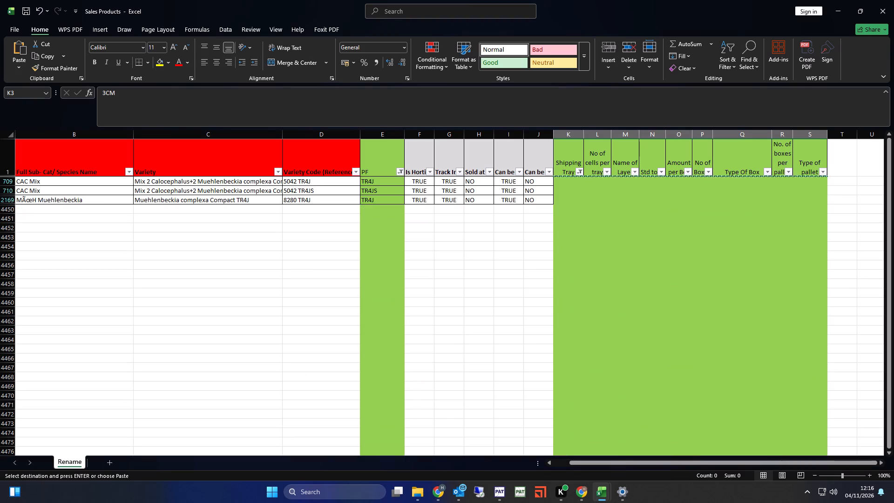
pyautogui.scroll(3, 593, 278)
pyautogui.click(561, 183)
pyautogui.moveTo(562, 183); pyautogui.dragTo(713, 204)
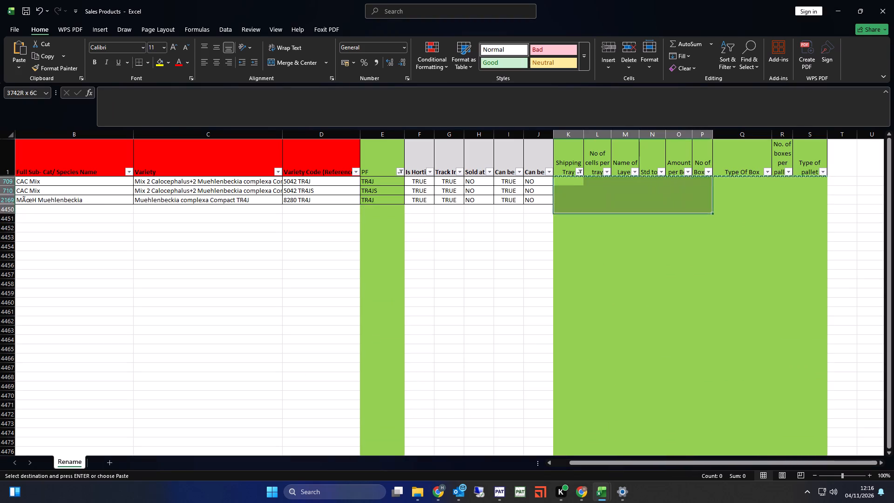
pyautogui.moveTo(713, 204); pyautogui.dragTo(809, 201)
pyautogui.hotkey('ctrl', 'v')
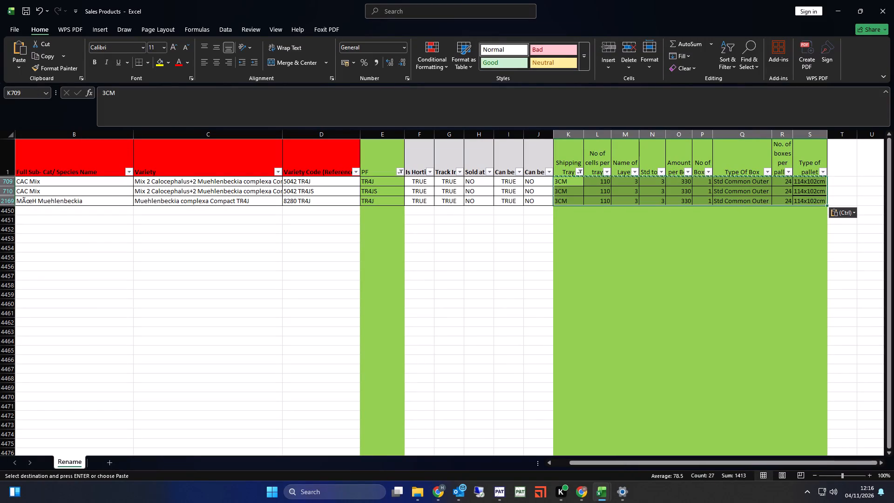
pyautogui.click(588, 225)
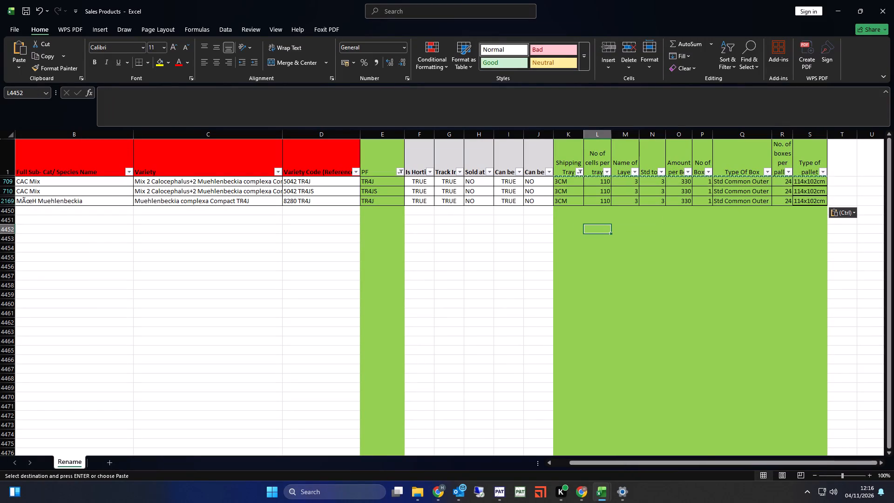
# Clear the PF column filter and set the Shipping Tray filter to include all entries.
pyautogui.click(399, 172)
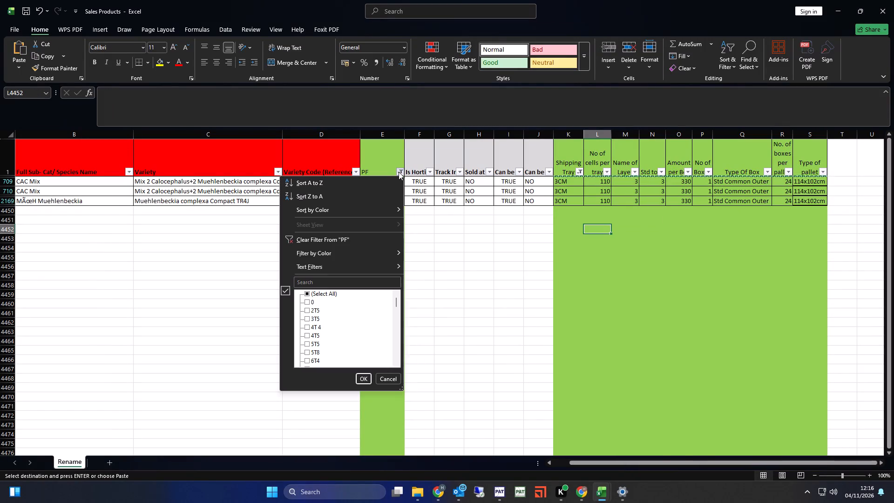
pyautogui.click(327, 241)
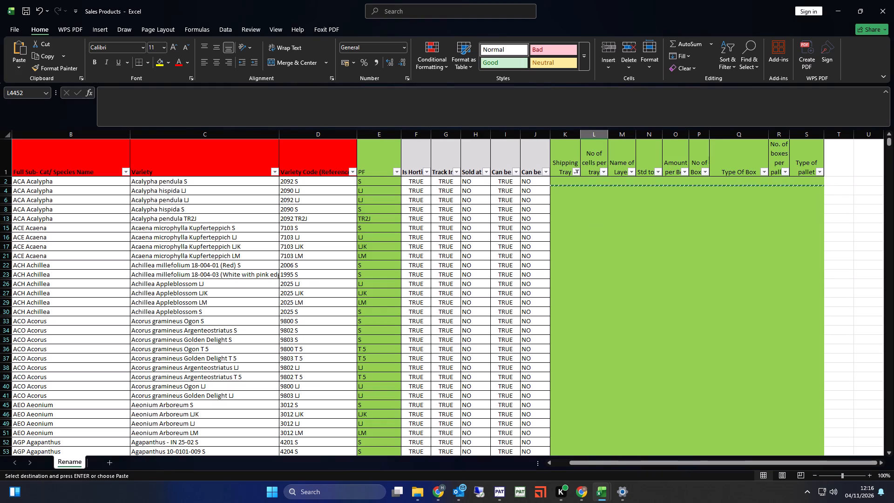
pyautogui.click(576, 173)
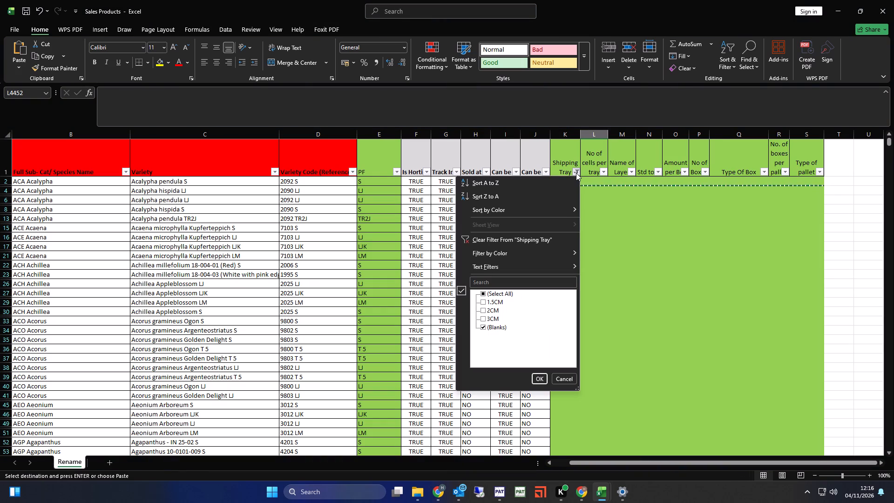
pyautogui.click(503, 292)
pyautogui.click(536, 381)
pyautogui.scroll(4, 590, 208)
pyautogui.click(603, 265)
pyautogui.click(566, 308)
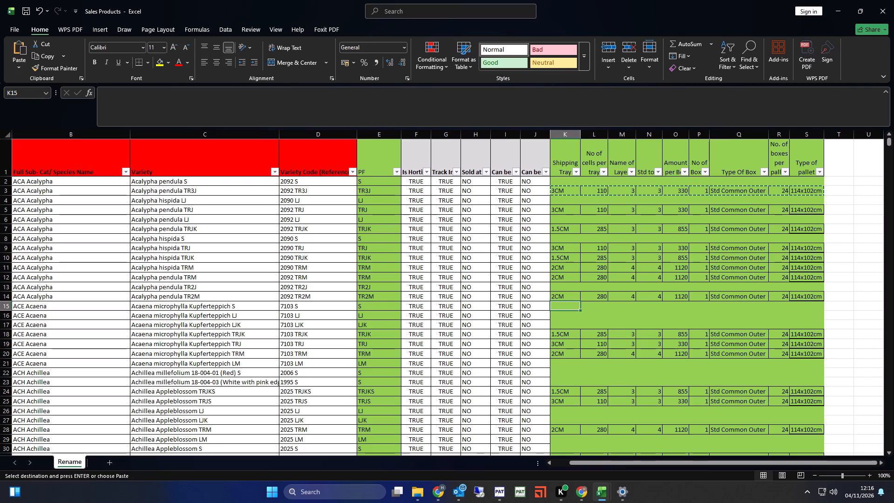
# Save the workbook.
pyautogui.hotkey('ctrl', 's')
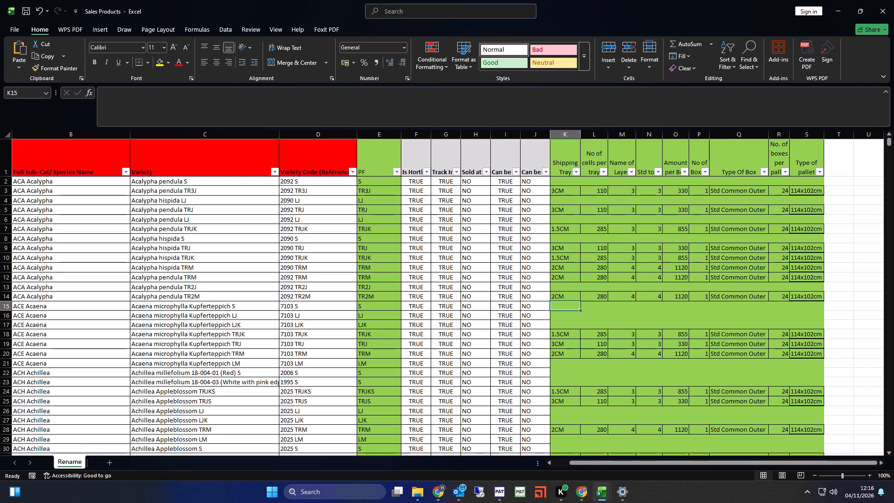
# Filter the PF column to all codes matching "s".
pyautogui.click(395, 173)
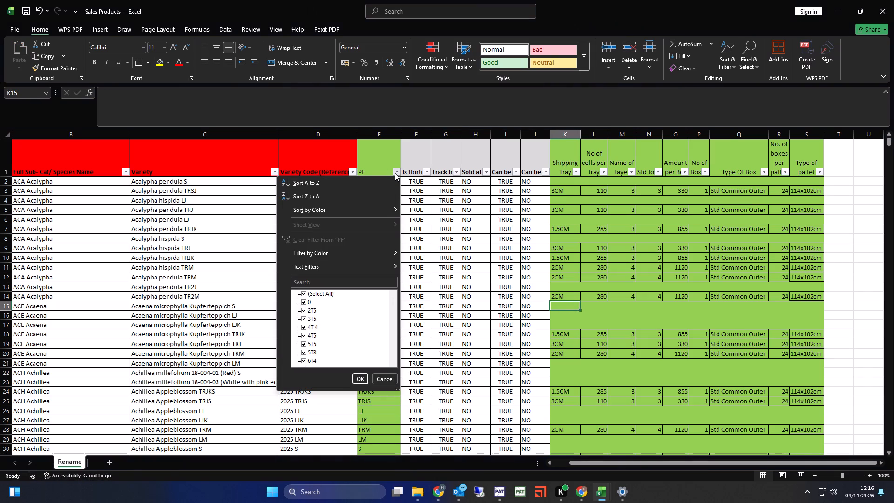
pyautogui.click(338, 279)
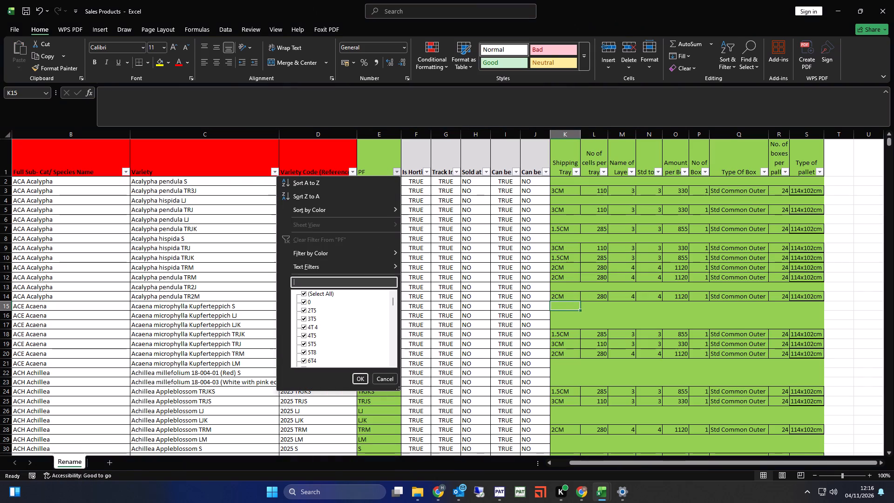
pyautogui.press('s')
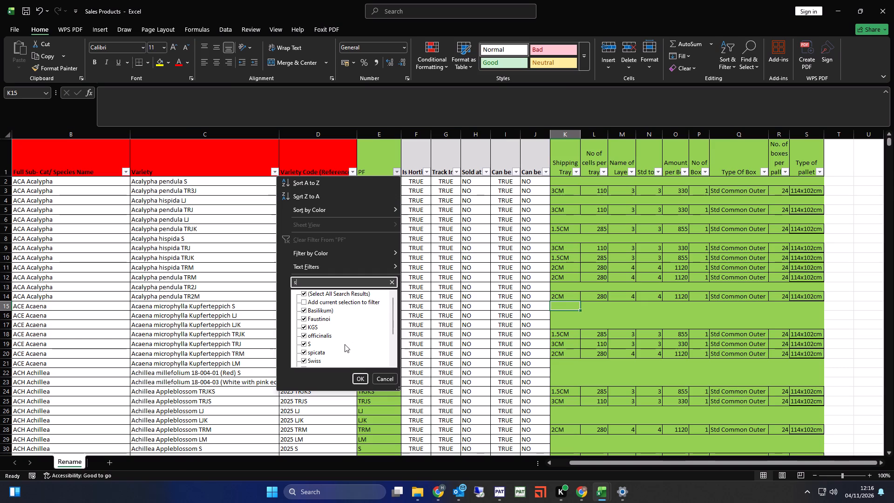
pyautogui.scroll(-6, 333, 340)
pyautogui.scroll(5, 333, 340)
pyautogui.click(359, 378)
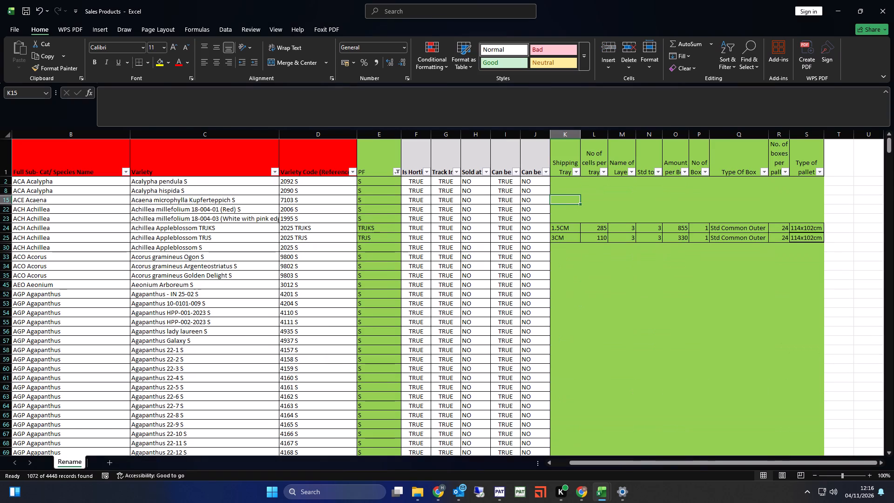
# Examine the rows filtered to PF codes containing "s" for which codes still lack shipping tray, box and pallet details.
pyautogui.click(374, 240)
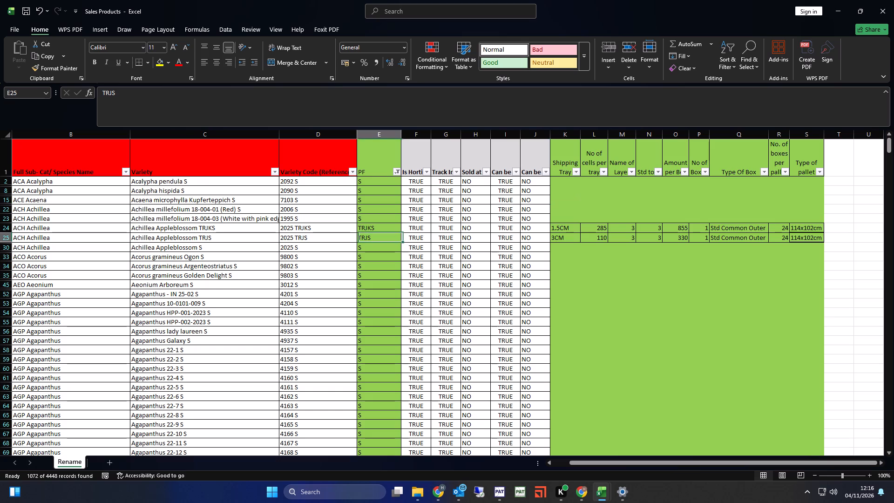
pyautogui.click(377, 230)
pyautogui.scroll(-20, 386, 316)
pyautogui.scroll(-18, 386, 316)
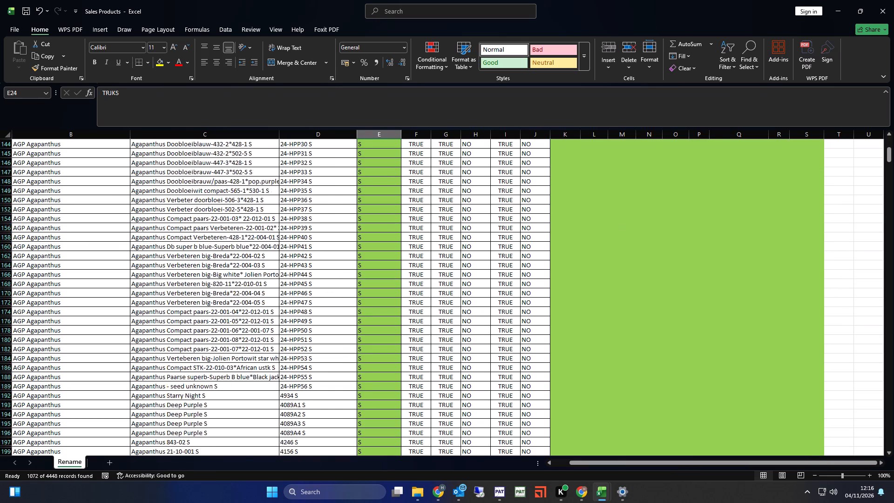
pyautogui.scroll(-20, 387, 339)
pyautogui.scroll(-20, 387, 339)
pyautogui.scroll(-8, 387, 339)
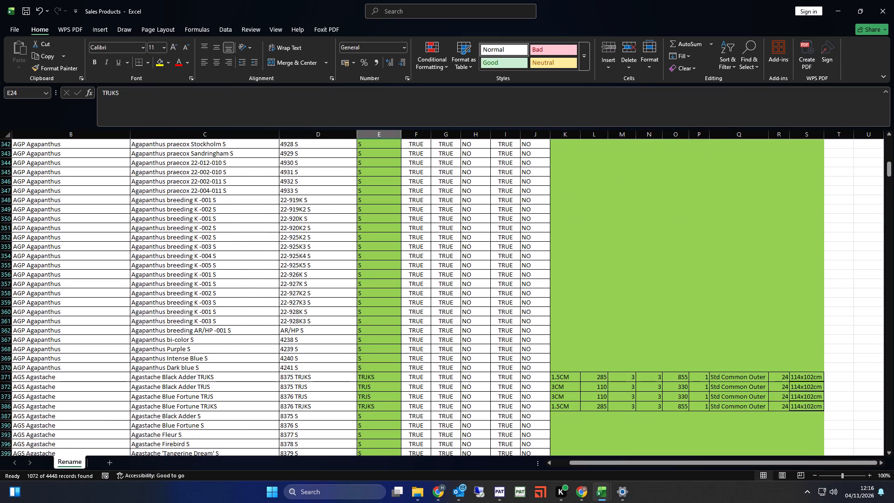
pyautogui.scroll(-6, 716, 280)
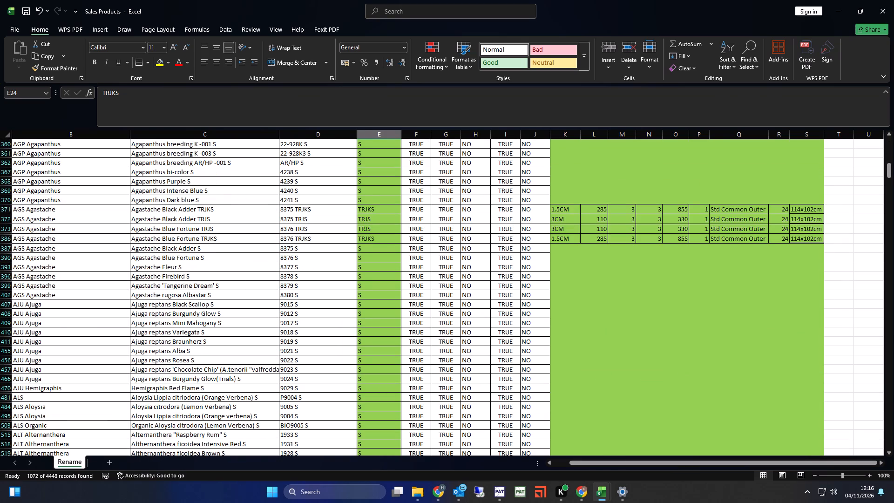
pyautogui.scroll(-20, 572, 265)
pyautogui.scroll(-11, 572, 265)
pyautogui.scroll(-5, 613, 304)
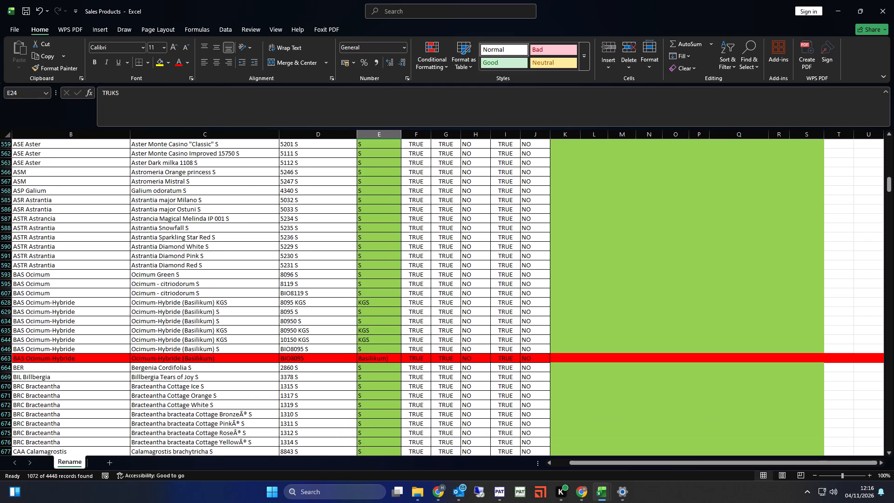
pyautogui.moveTo(888, 186); pyautogui.dragTo(885, 310)
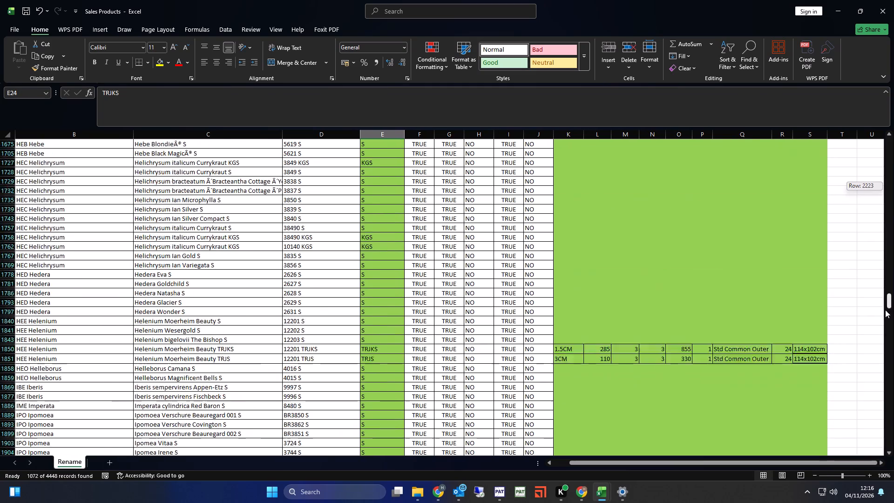
pyautogui.moveTo(885, 310); pyautogui.dragTo(887, 446)
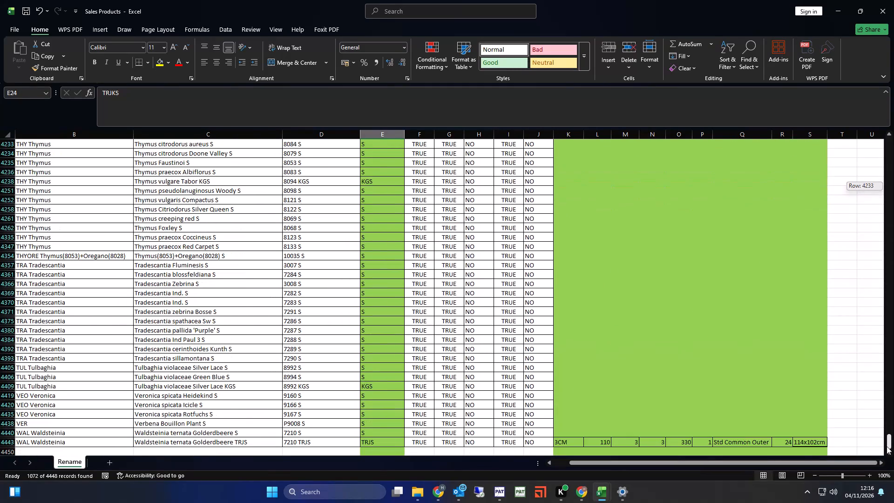
pyautogui.moveTo(887, 446); pyautogui.dragTo(893, 227)
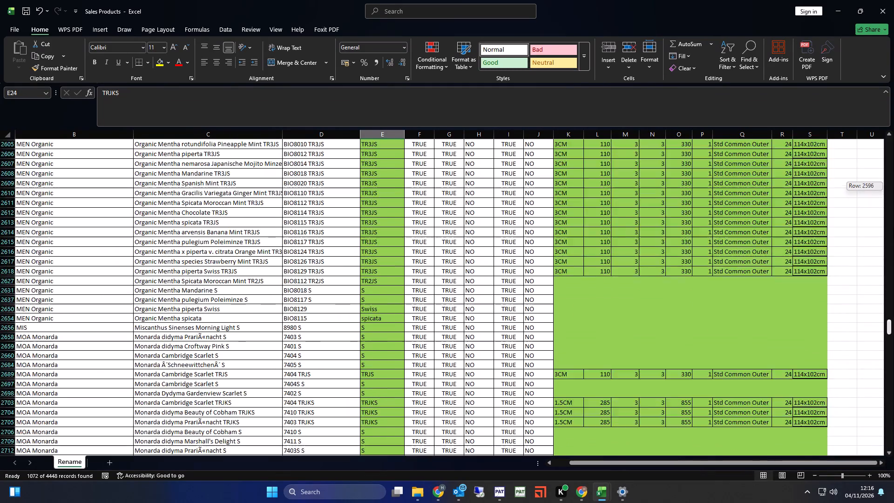
pyautogui.moveTo(893, 227); pyautogui.dragTo(893, 125)
pyautogui.scroll(9, 590, 210)
pyautogui.click(542, 211)
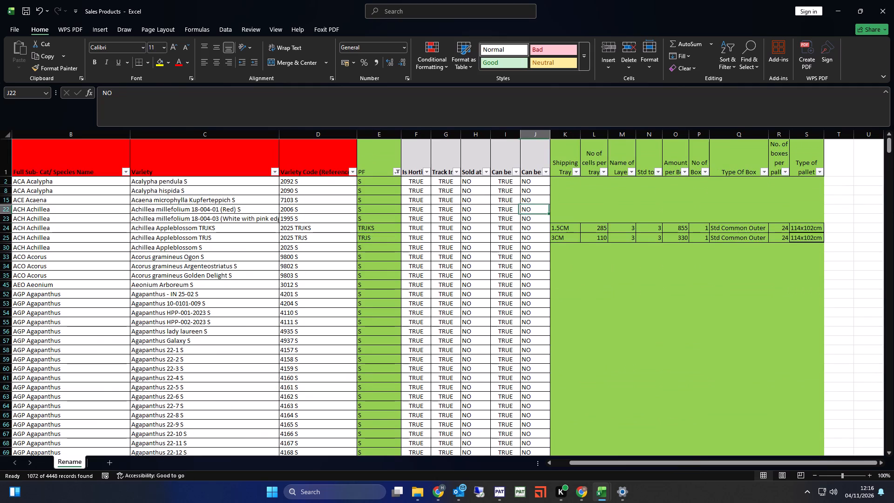
pyautogui.click(564, 219)
pyautogui.click(566, 189)
pyautogui.click(571, 175)
pyautogui.click(571, 182)
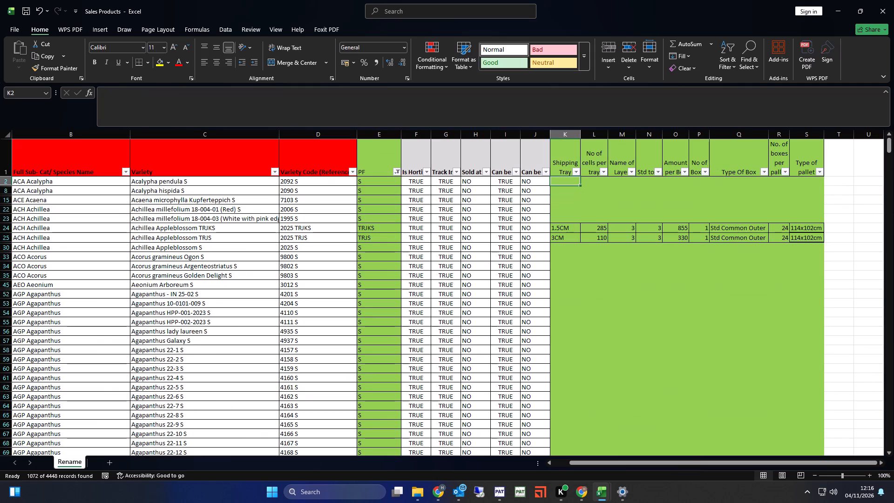
pyautogui.scroll(3, 375, 222)
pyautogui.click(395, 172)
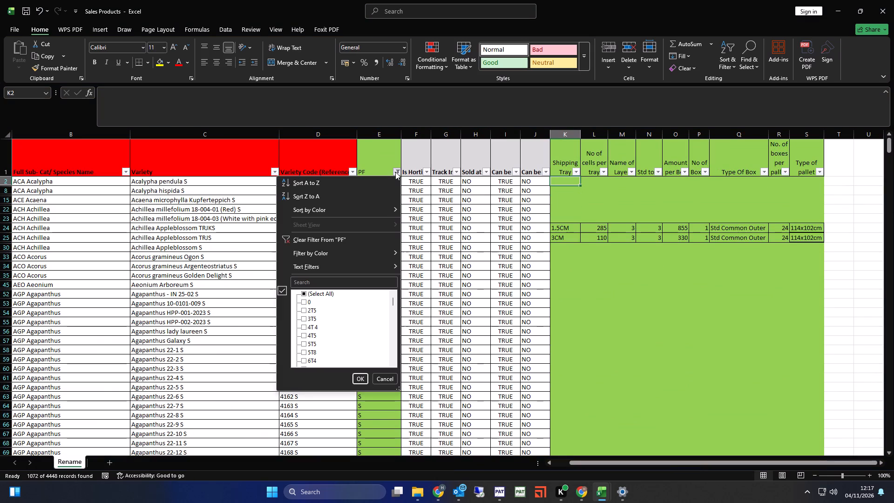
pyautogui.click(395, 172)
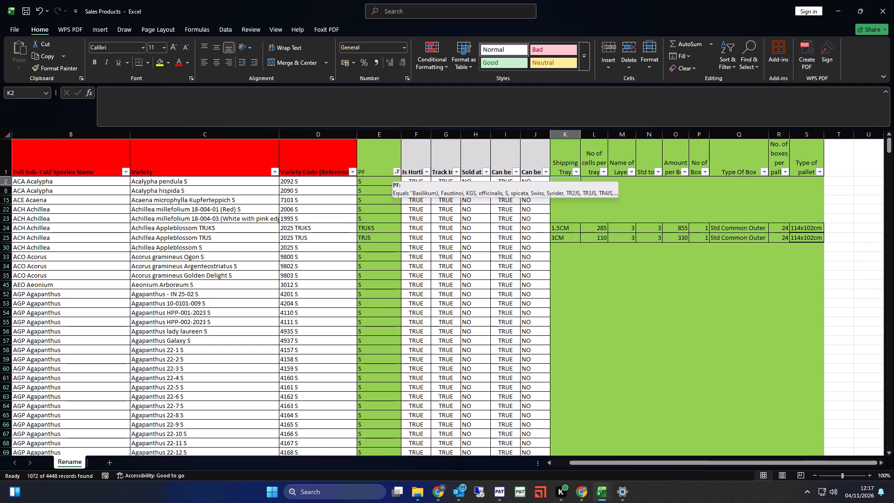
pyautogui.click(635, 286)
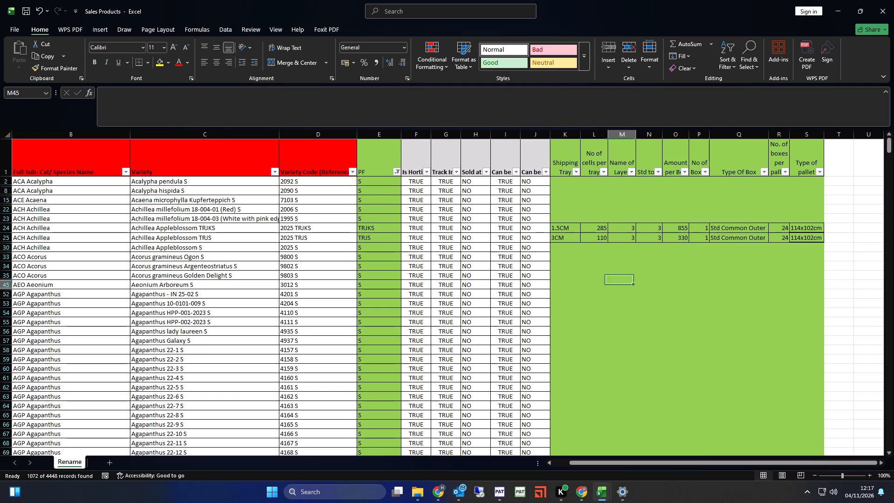
# Set the PF column filter to include all codes again.
pyautogui.click(397, 172)
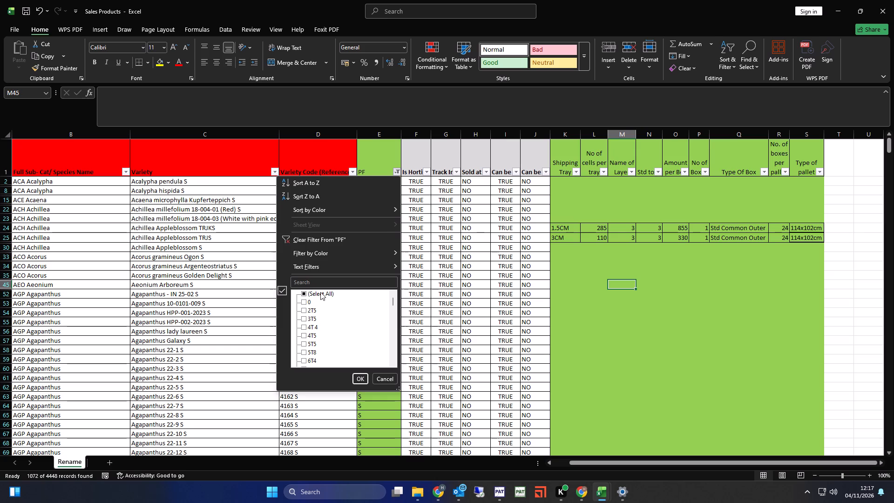
pyautogui.click(320, 292)
pyautogui.click(356, 379)
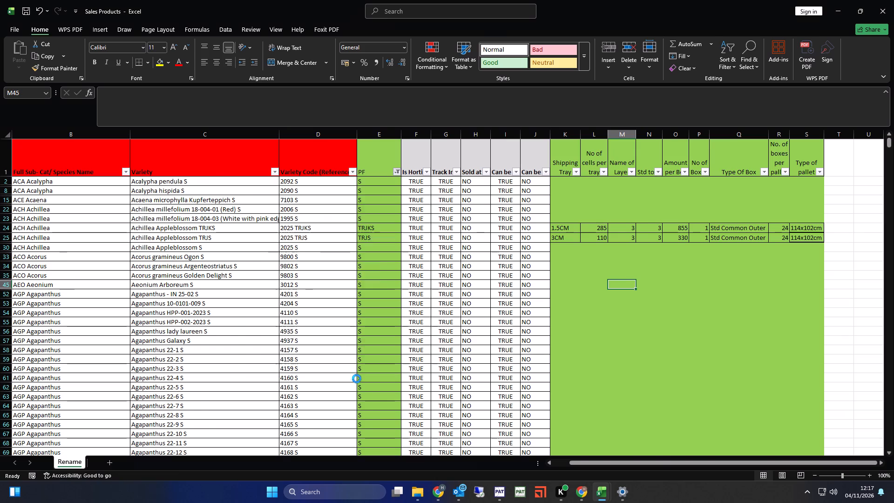
pyautogui.scroll(9, 539, 263)
pyautogui.click(570, 199)
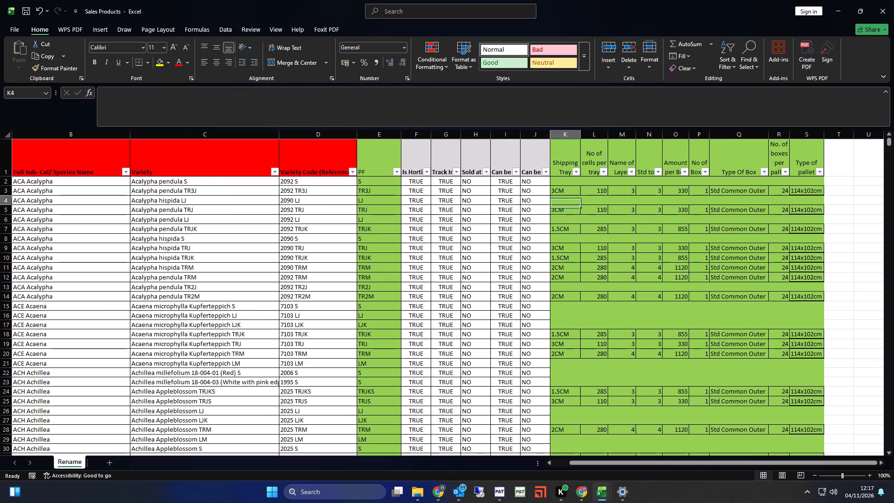
pyautogui.click(565, 182)
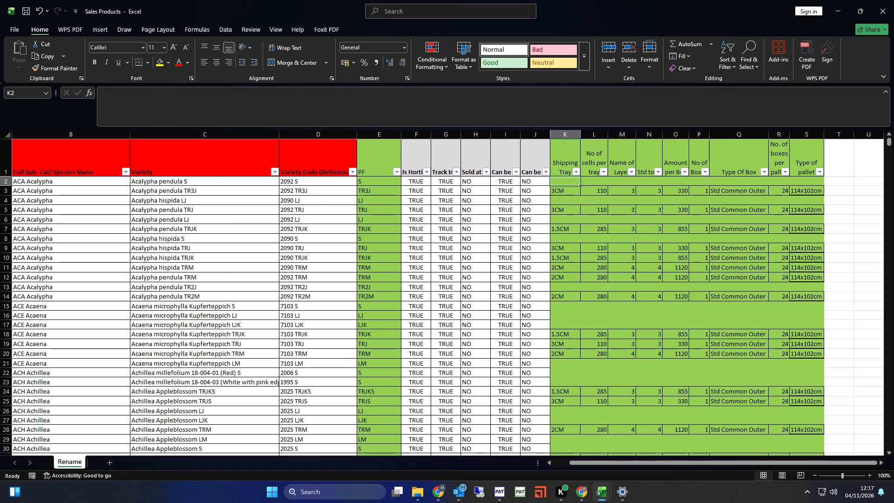
# Filter the PF column to all codes matching "trjk".
pyautogui.click(398, 170)
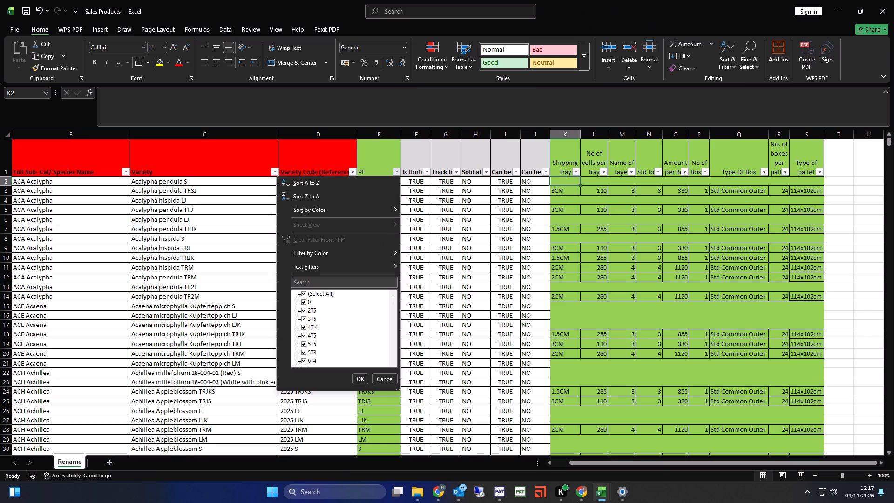
pyautogui.click(304, 300)
pyautogui.scroll(-19, 316, 323)
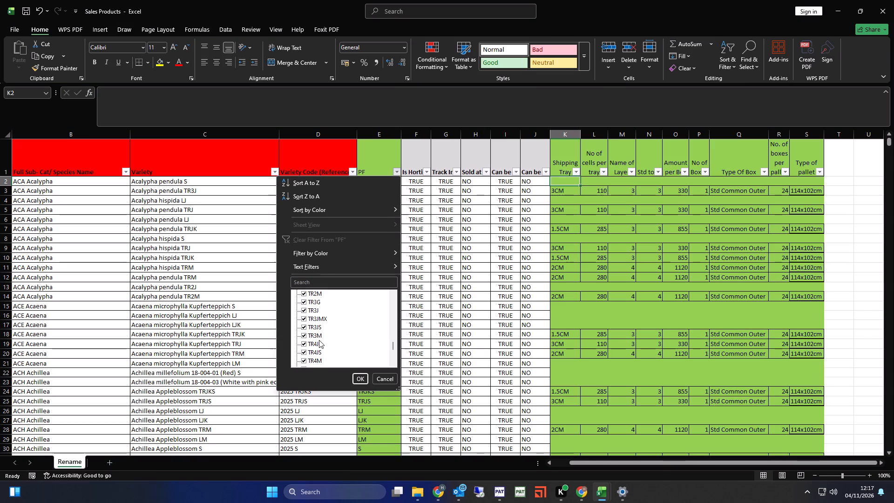
pyautogui.scroll(-17, 319, 340)
pyautogui.scroll(20, 331, 333)
pyautogui.scroll(5, 331, 333)
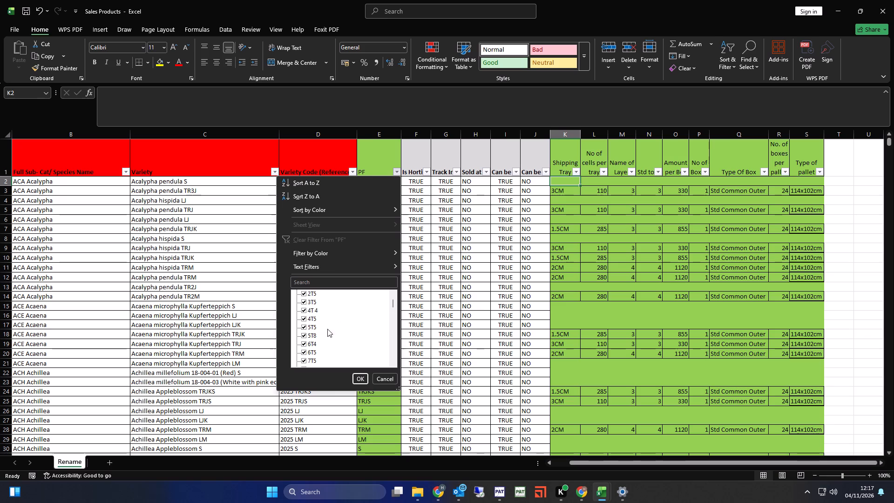
pyautogui.click(312, 282)
pyautogui.write('trjk')
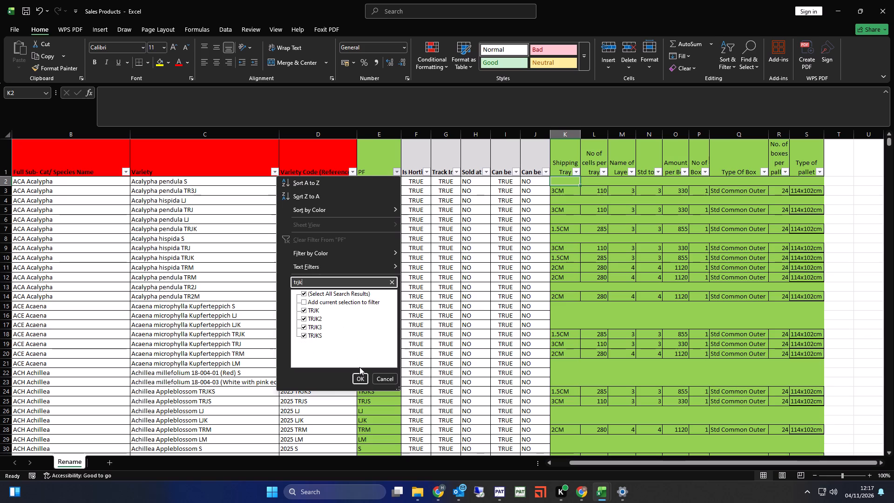
pyautogui.click(360, 382)
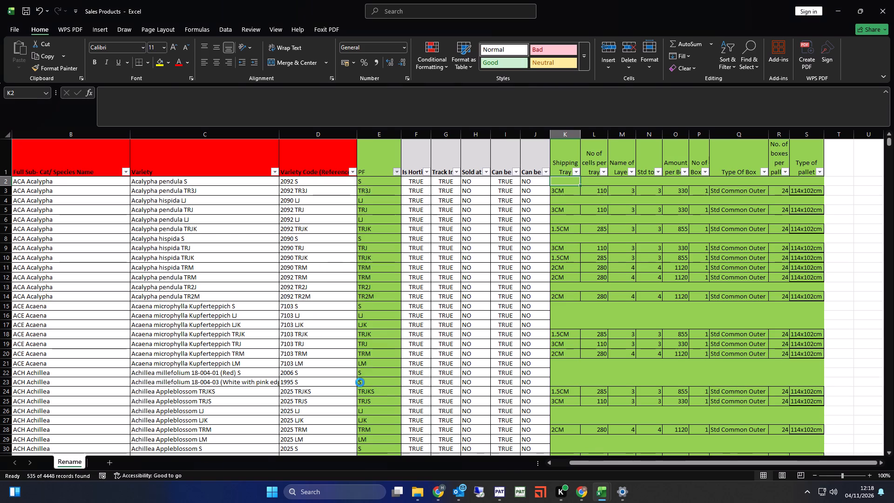
# Check the filtered TRJK rows from top to bottom for missing shipping tray, box and pallet details.
pyautogui.scroll(11, 609, 325)
pyautogui.scroll(-18, 610, 325)
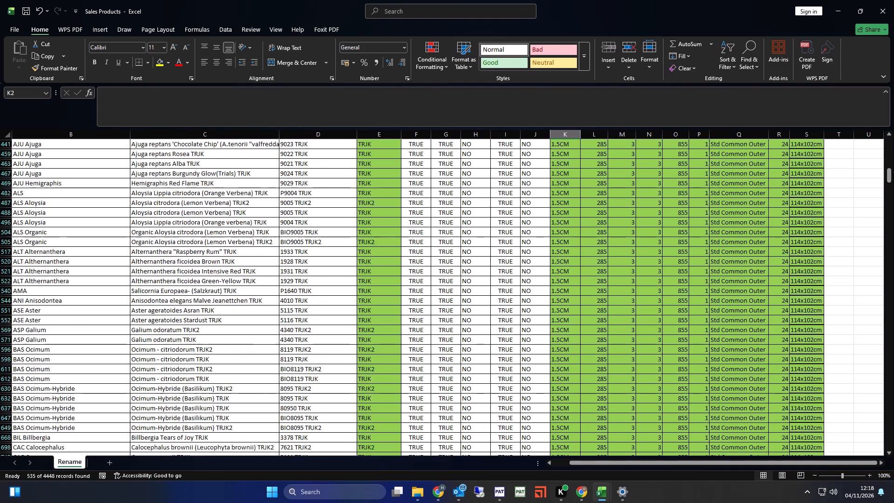
pyautogui.scroll(-20, 613, 342)
pyautogui.scroll(-20, 613, 342)
pyautogui.scroll(-14, 613, 342)
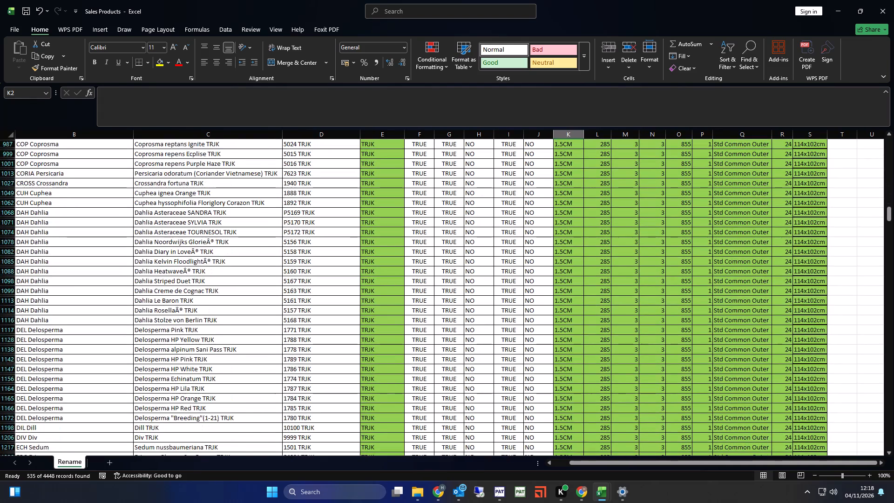
pyautogui.scroll(-5, 637, 367)
pyautogui.moveTo(887, 220); pyautogui.dragTo(893, 428)
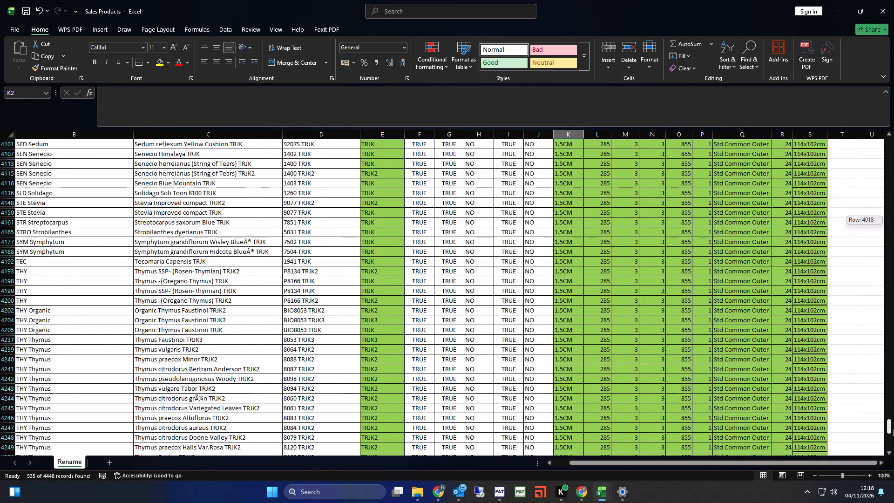
pyautogui.moveTo(893, 428); pyautogui.dragTo(893, 123)
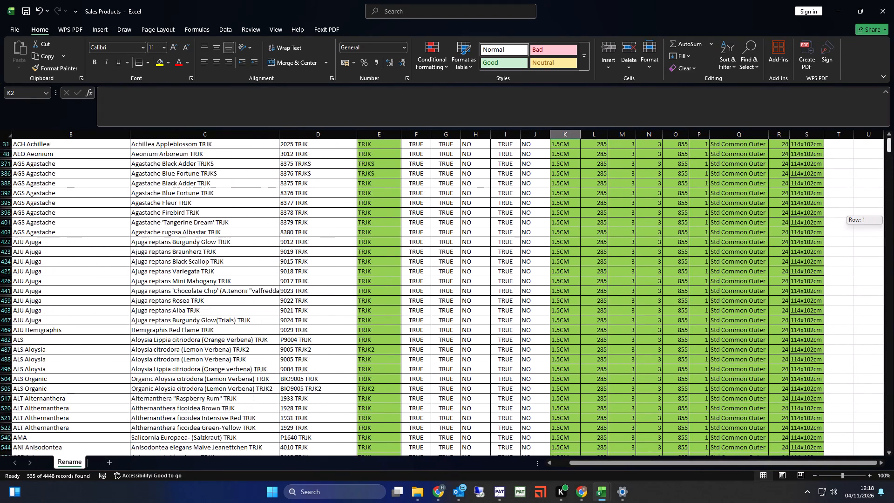
pyautogui.moveTo(893, 123); pyautogui.dragTo(893, 122)
# Clear the PF column filter.
pyautogui.click(396, 173)
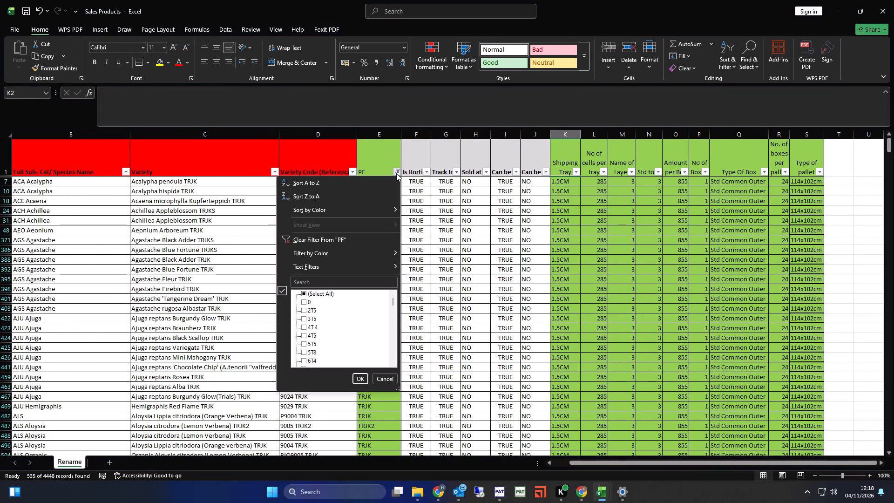
pyautogui.click(335, 240)
# Filter the Shipping Tray column to blank entries only.
pyautogui.click(576, 171)
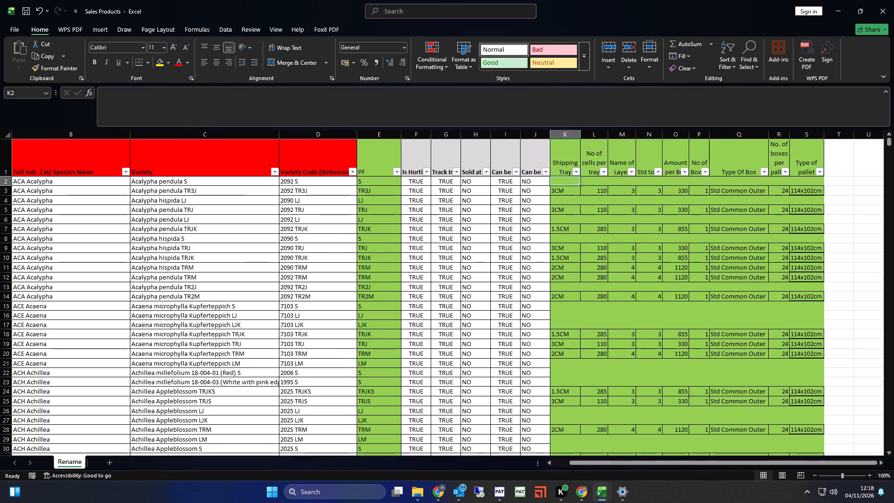
pyautogui.click(501, 294)
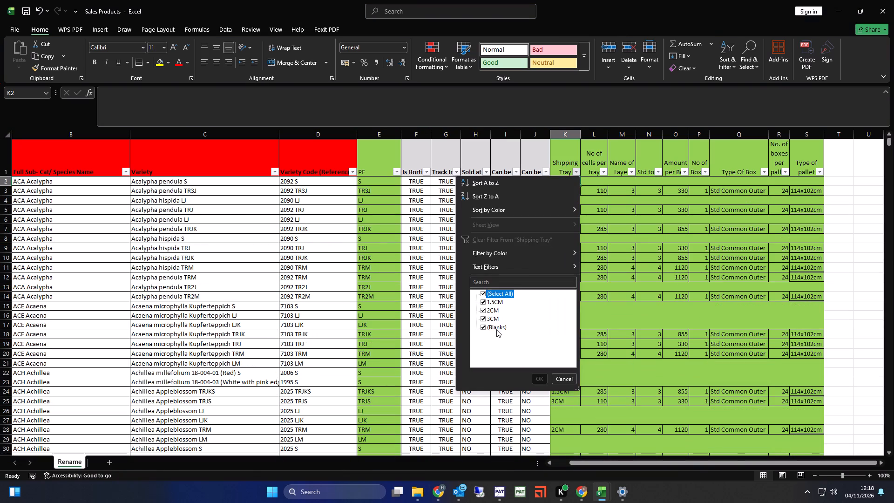
pyautogui.click(496, 329)
pyautogui.click(540, 381)
pyautogui.scroll(9, 592, 318)
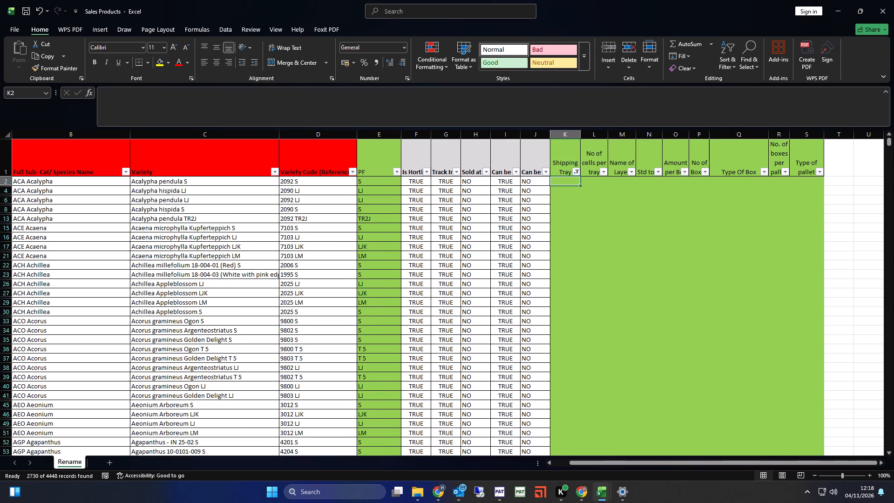
pyautogui.click(373, 191)
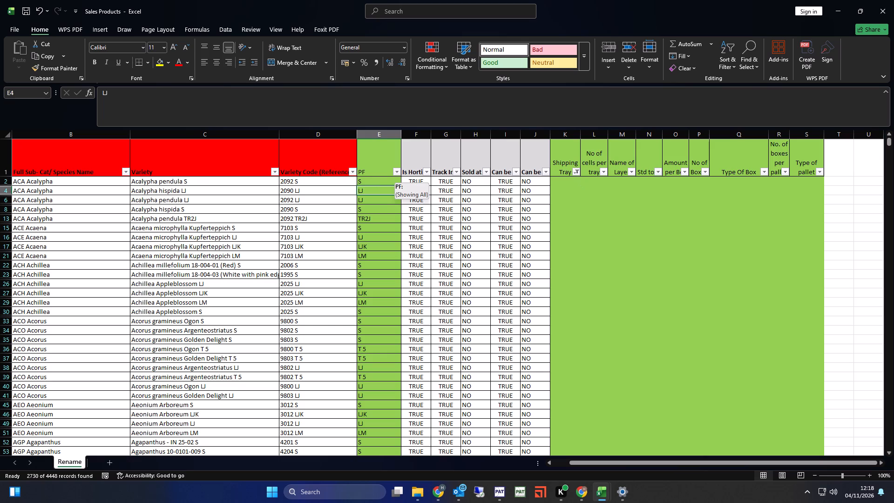
# Add the 3CM entries to the Shipping Tray filter alongside the blanks.
pyautogui.click(574, 174)
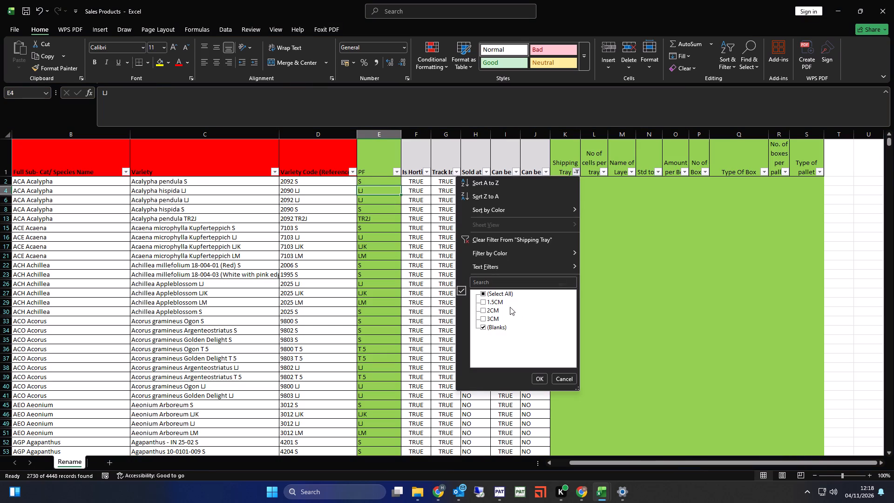
pyautogui.click(488, 318)
pyautogui.click(536, 380)
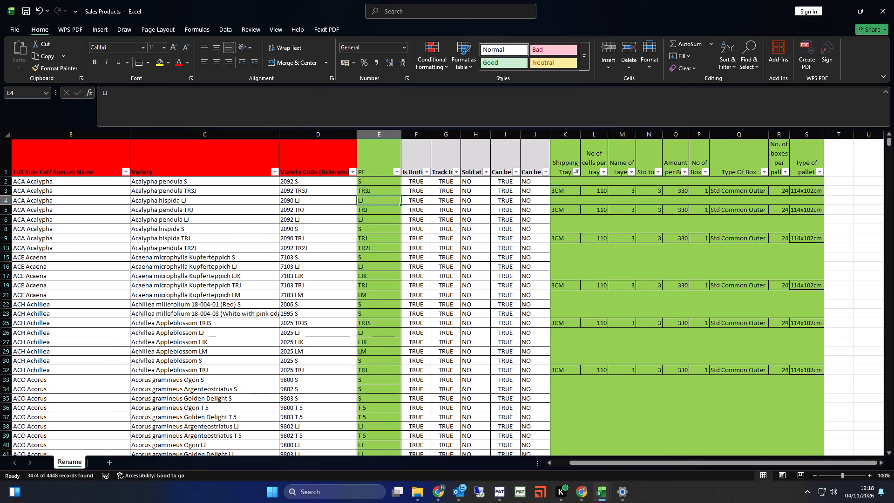
# Filter the PF column to the codes containing "j", excluding LJK, LJK2 and LJK3.
pyautogui.click(397, 171)
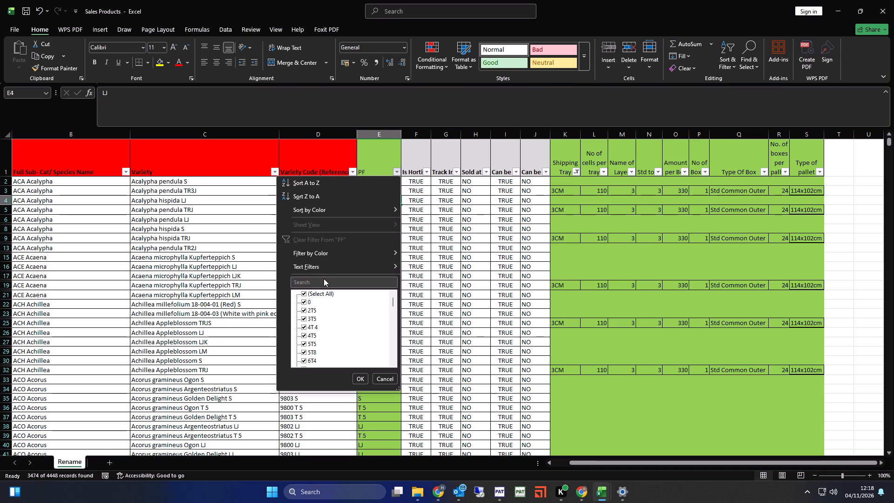
pyautogui.click(324, 279)
pyautogui.click(324, 283)
pyautogui.press('j')
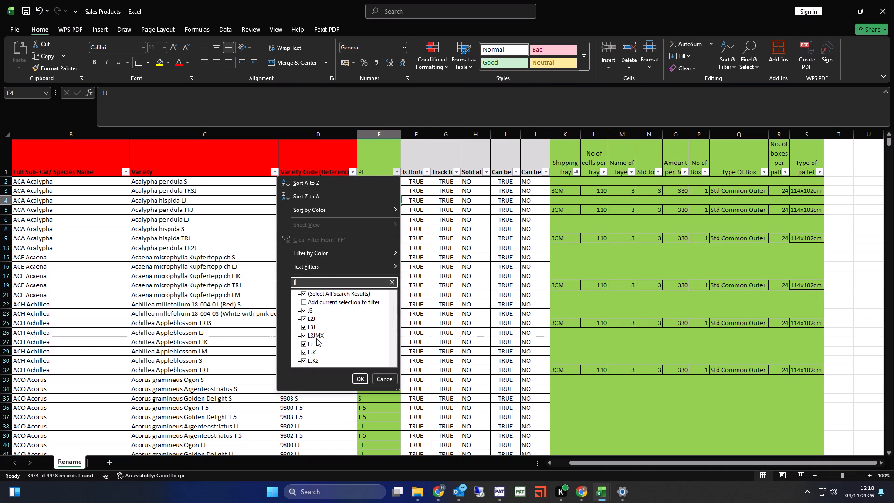
pyautogui.click(313, 353)
pyautogui.scroll(-2, 326, 353)
pyautogui.click(315, 311)
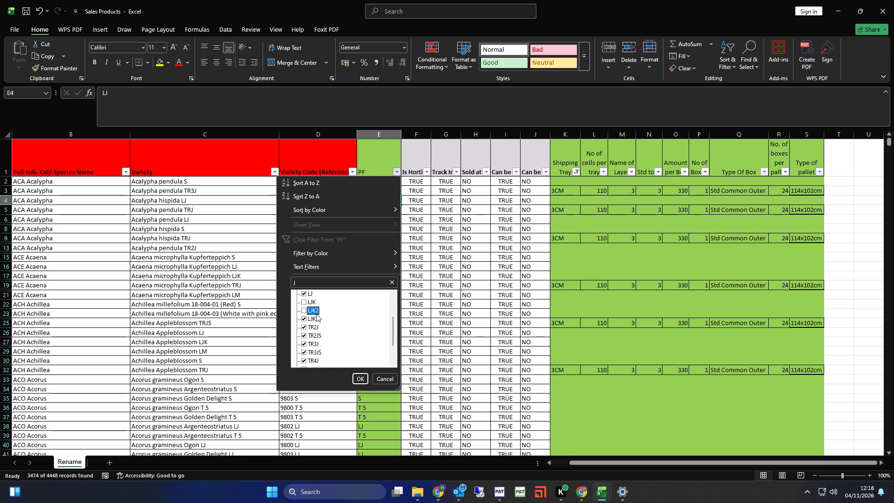
pyautogui.click(316, 319)
pyautogui.scroll(-1, 323, 347)
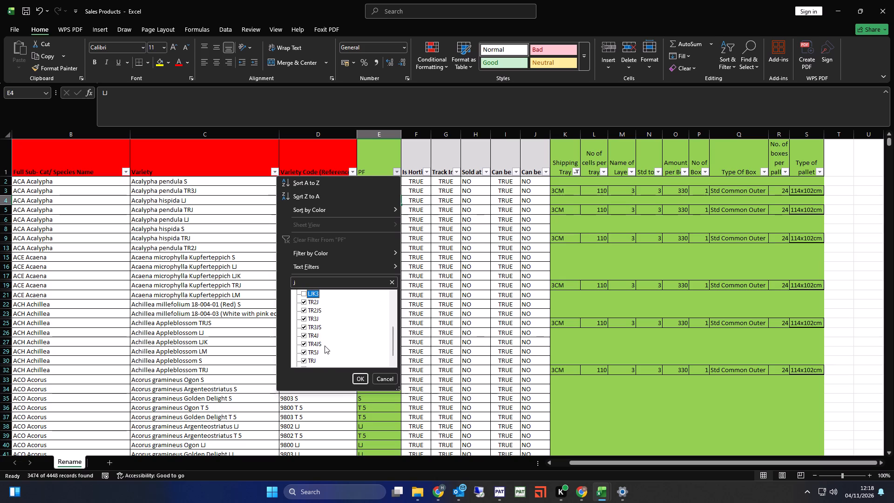
pyautogui.scroll(-6, 324, 348)
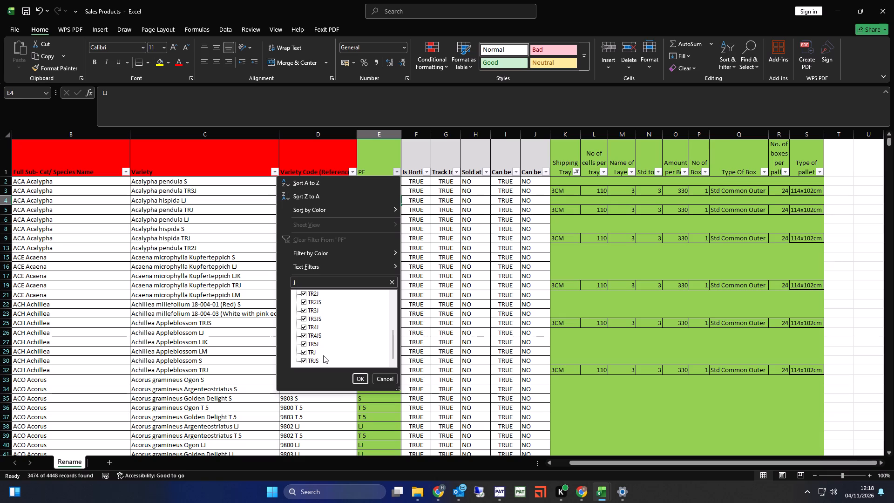
pyautogui.scroll(2, 322, 352)
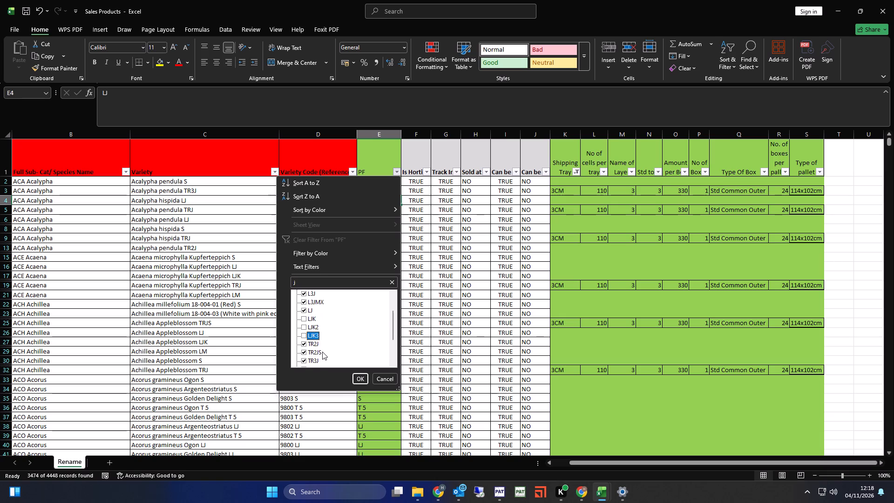
pyautogui.scroll(6, 323, 350)
pyautogui.click(357, 377)
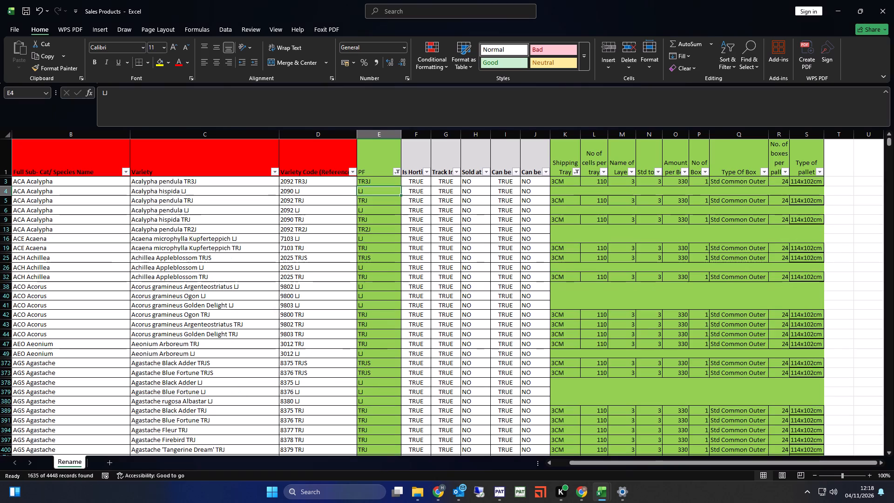
# Copy the shipping tray through pallet details from the Acalypha pendula TR3J row into the Acalypha hispida LJ row.
pyautogui.scroll(8, 611, 308)
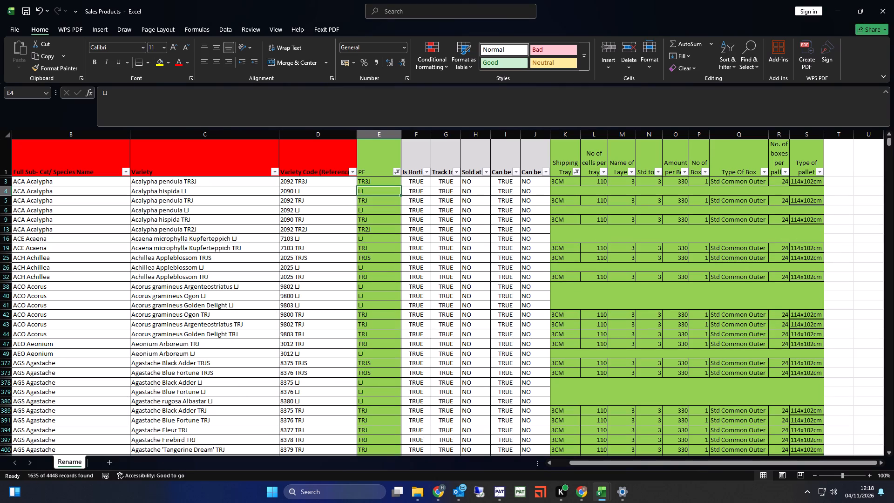
pyautogui.moveTo(563, 182); pyautogui.dragTo(803, 180)
pyautogui.hotkey('ctrl', 'c')
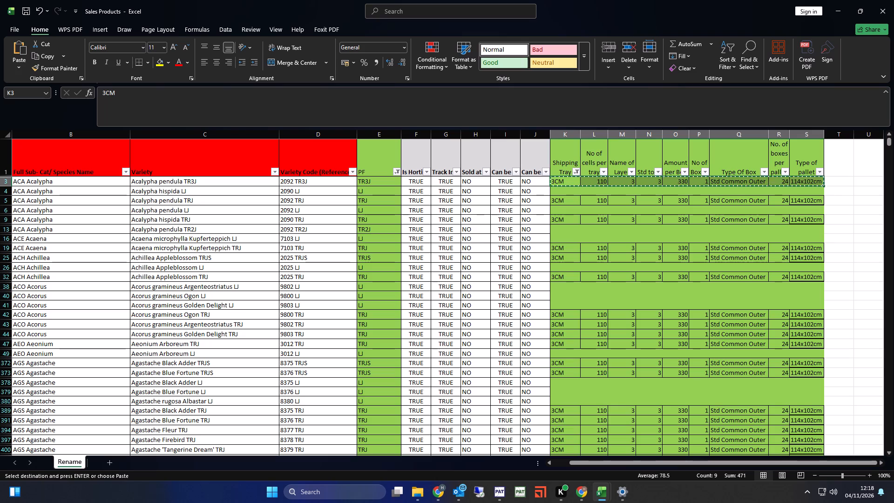
pyautogui.click(571, 192)
pyautogui.hotkey('ctrl', 'v')
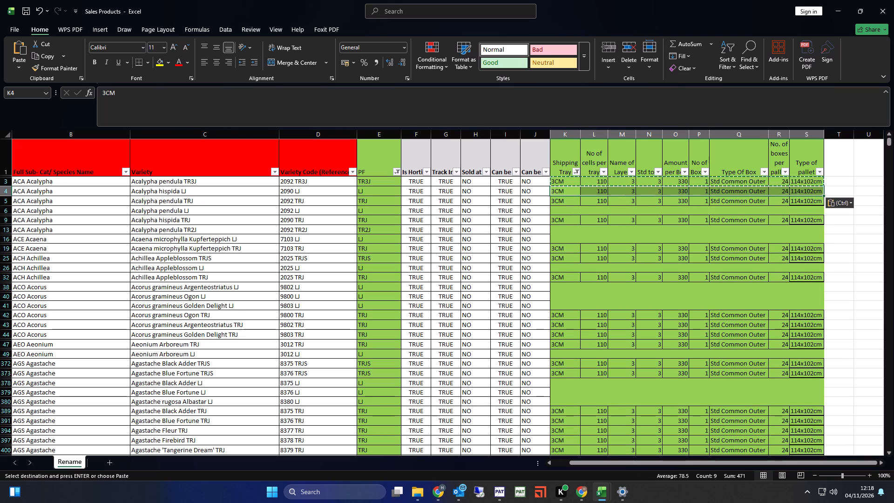
# Exclude 3CM from the Shipping Tray filter so only blank entries are listed.
pyautogui.click(576, 172)
pyautogui.click(493, 300)
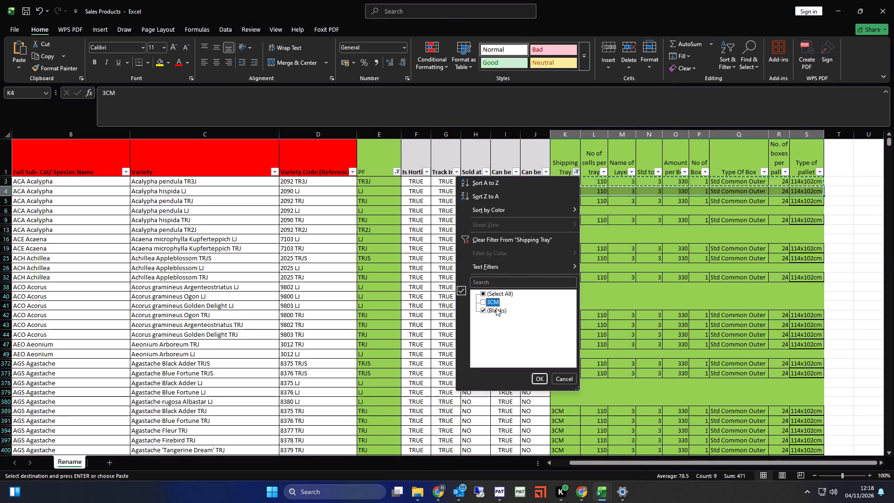
pyautogui.click(538, 379)
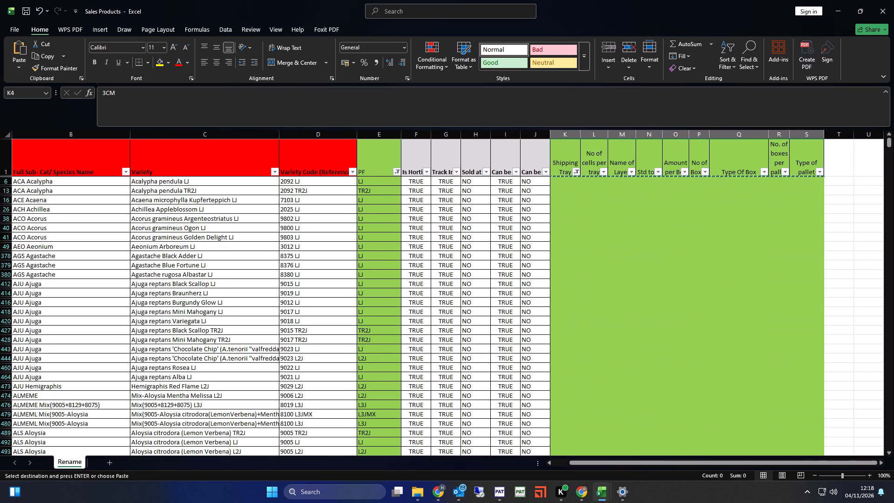
# Paste the copied 3CM tray, box and pallet details into the first blank row, Acalypha pendula LJ.
pyautogui.click(563, 181)
pyautogui.scroll(-6, 554, 281)
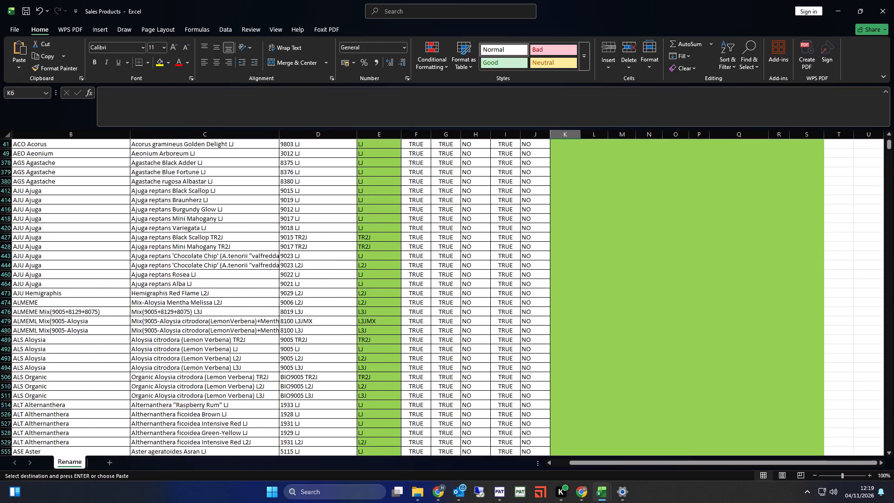
pyautogui.scroll(-1, 554, 283)
pyautogui.scroll(11, 556, 283)
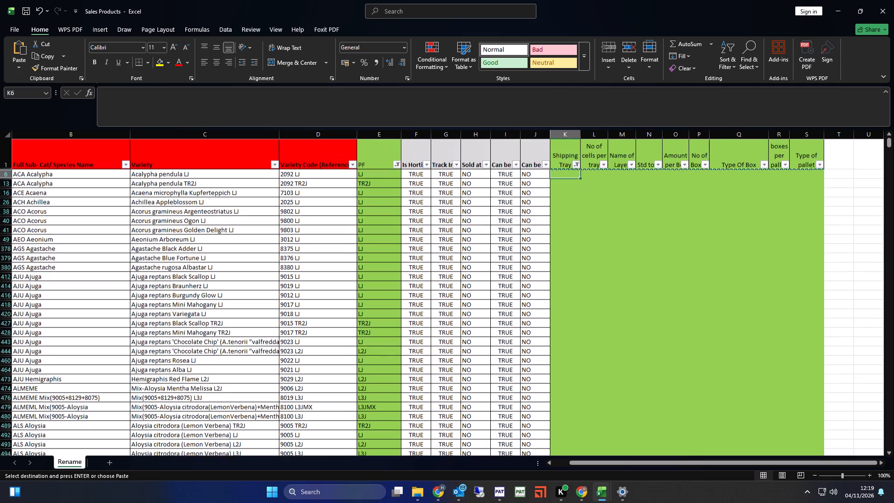
pyautogui.scroll(4, 572, 285)
pyautogui.hotkey('ctrl', 'v')
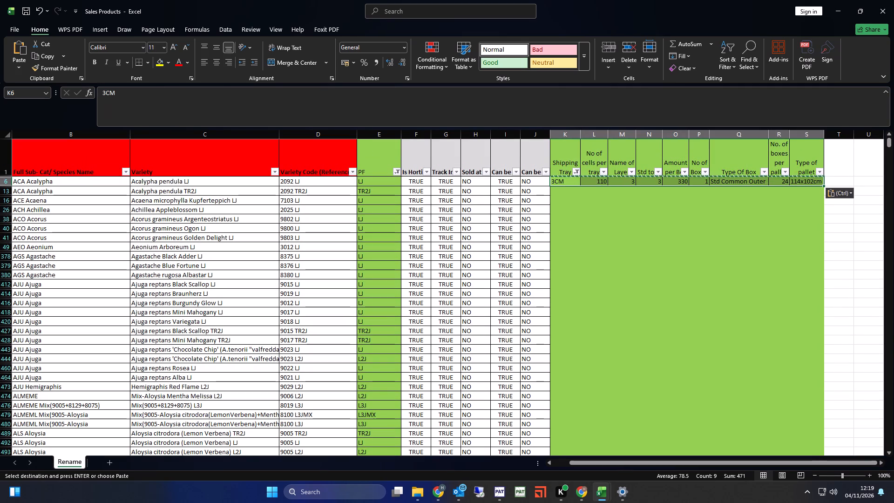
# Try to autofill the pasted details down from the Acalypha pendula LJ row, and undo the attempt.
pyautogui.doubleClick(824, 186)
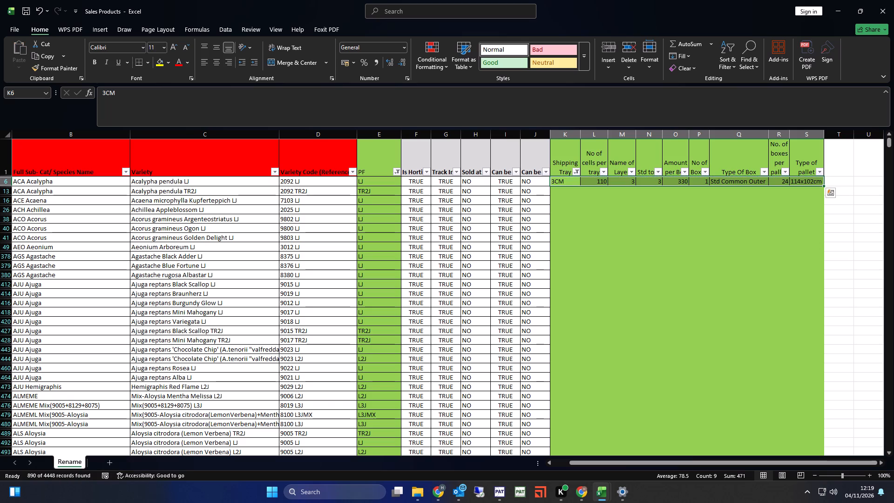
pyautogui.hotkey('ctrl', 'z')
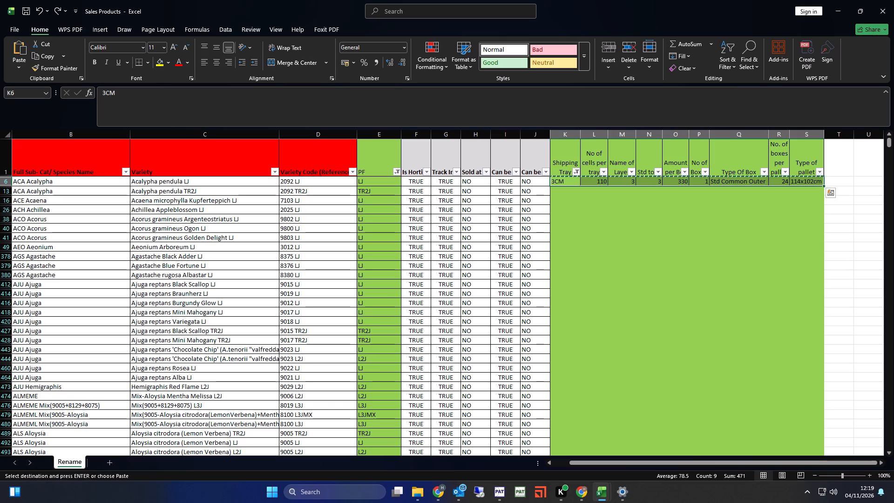
# Paste the copied 3CM details into all remaining filtered rows, from Acalypha pendula TR2J to the last Waldsteinia ternata L2J row.
pyautogui.click(568, 190)
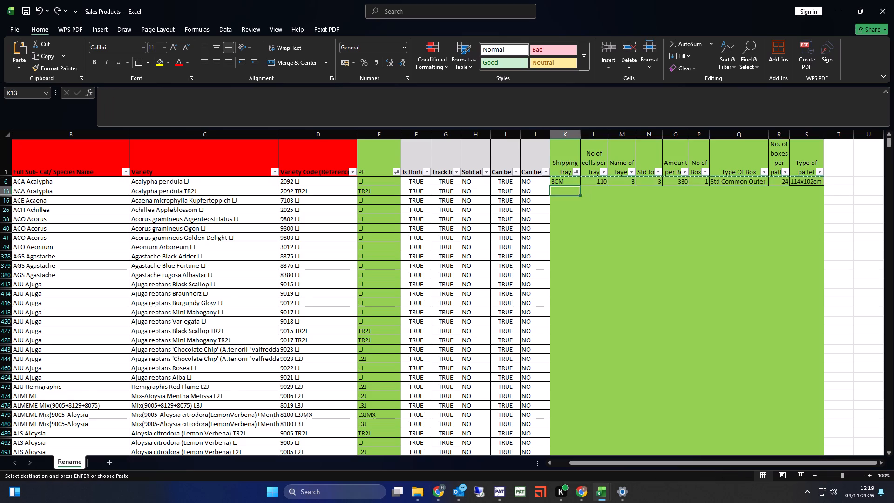
pyautogui.scroll(-20, 670, 314)
pyautogui.scroll(-11, 670, 314)
pyautogui.moveTo(888, 179); pyautogui.dragTo(893, 387)
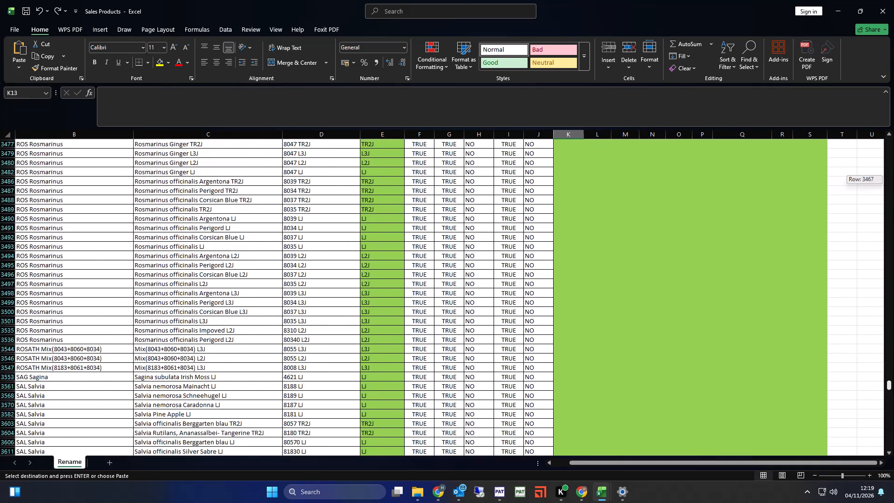
pyautogui.moveTo(893, 387); pyautogui.dragTo(893, 422)
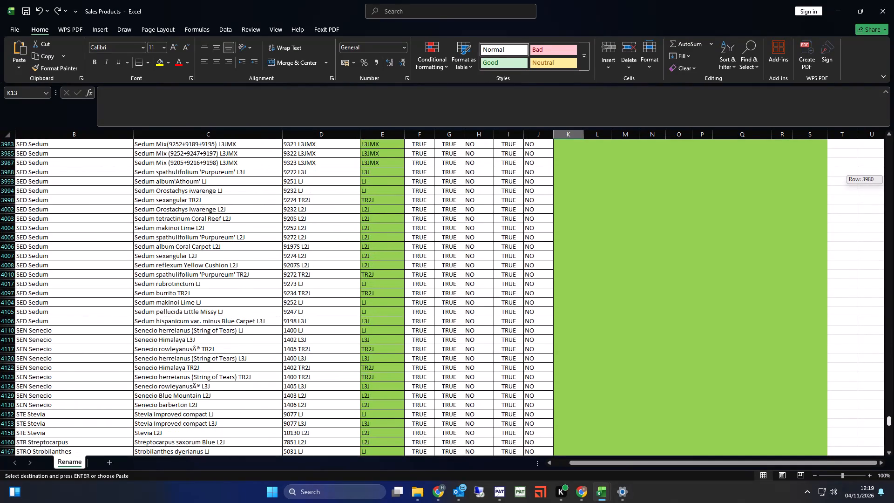
pyautogui.moveTo(893, 422); pyautogui.dragTo(893, 437)
pyautogui.scroll(-11, 834, 401)
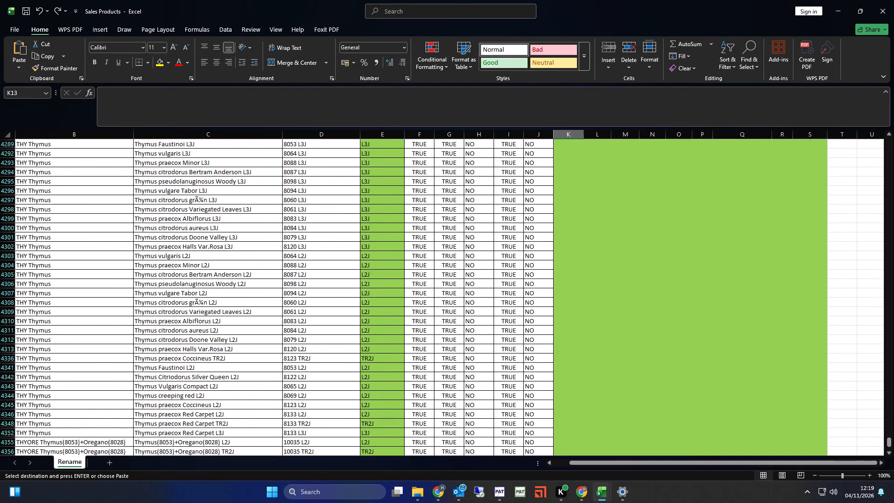
pyautogui.scroll(-15, 833, 408)
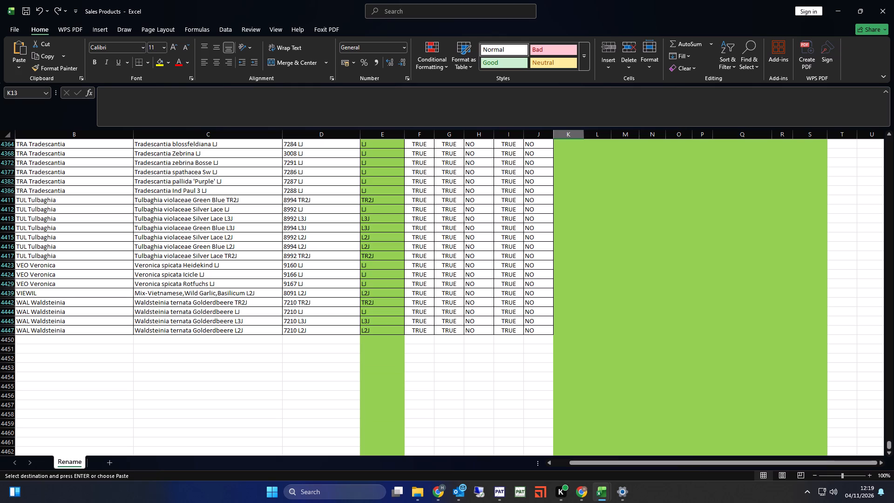
pyautogui.keyDown('shift'); pyautogui.click(818, 330); pyautogui.keyUp('shift')
pyautogui.hotkey('ctrl', 'v')
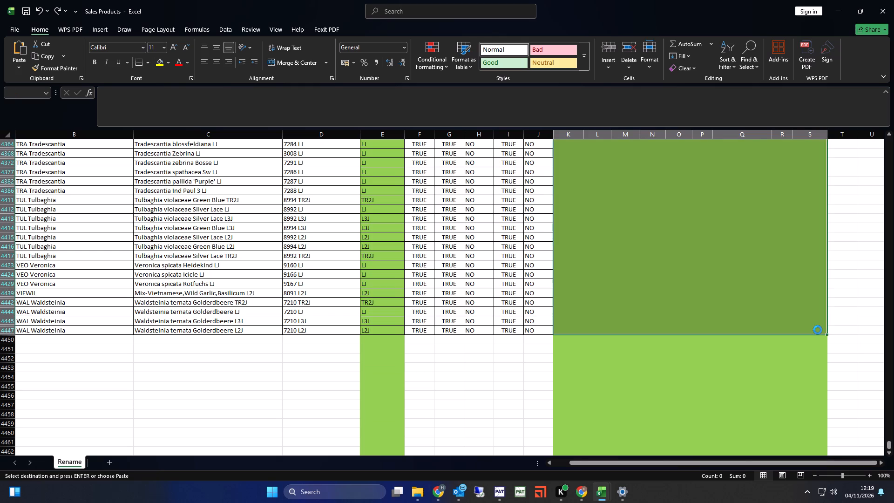
# Save the workbook.
pyautogui.hotkey('ctrl', 's')
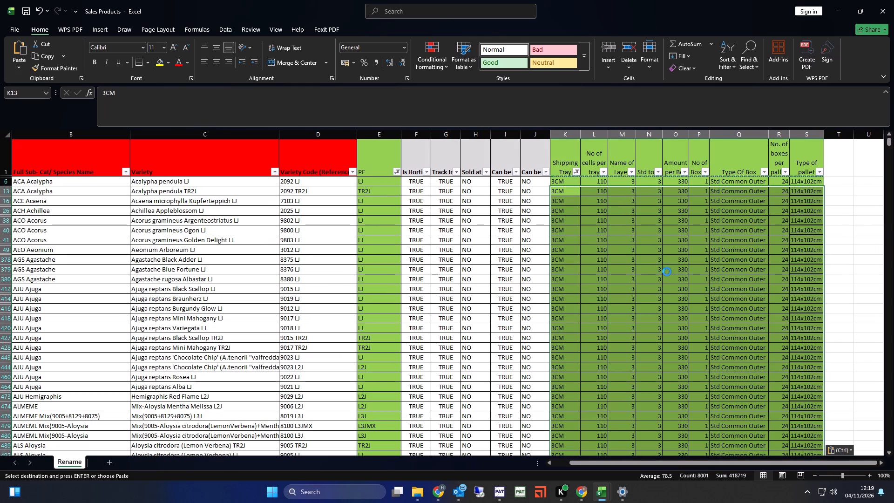
# Clear the Shipping Tray and PF column filters.
pyautogui.scroll(9, 667, 272)
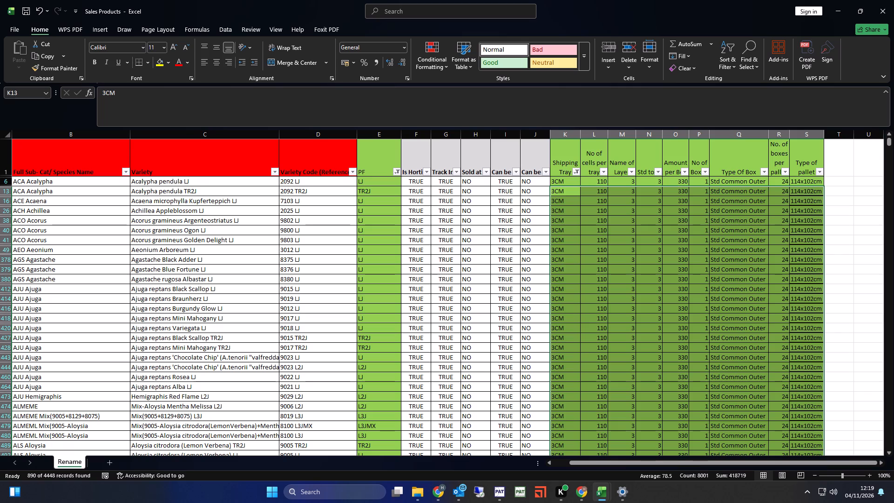
pyautogui.click(575, 172)
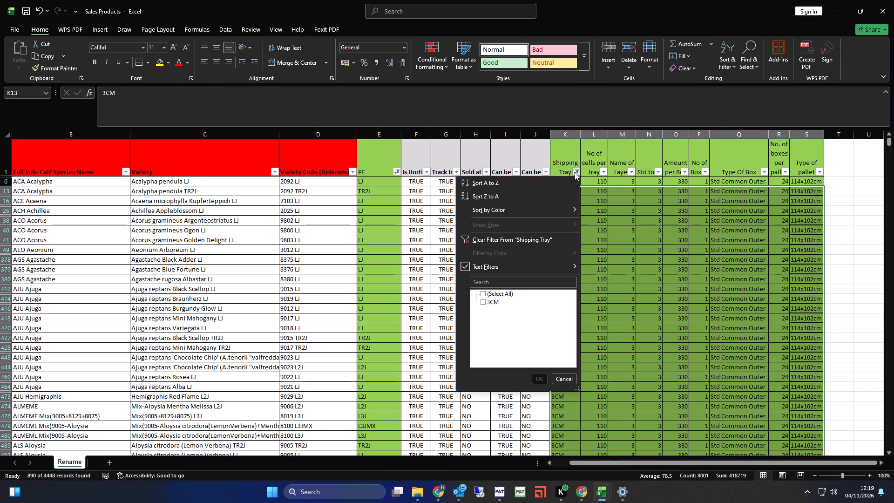
pyautogui.doubleClick(575, 172)
pyautogui.click(519, 241)
pyautogui.click(398, 176)
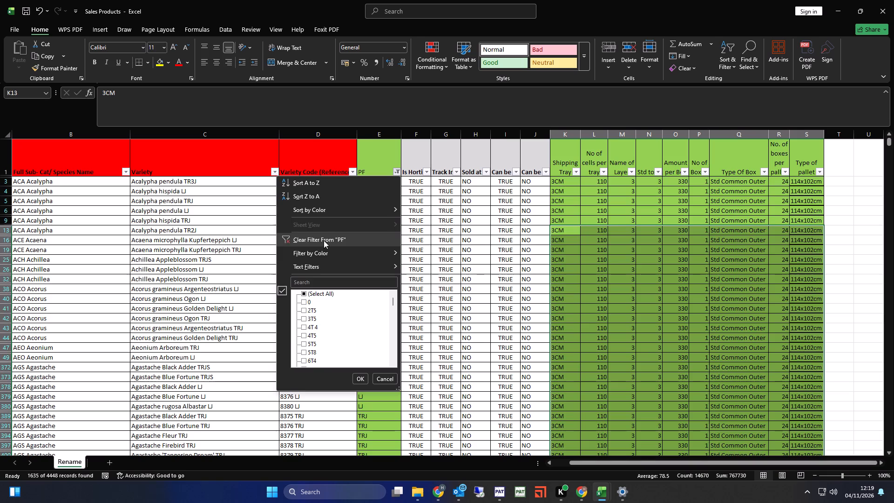
pyautogui.click(324, 240)
# Filter the Shipping Tray column to blank entries only.
pyautogui.click(399, 171)
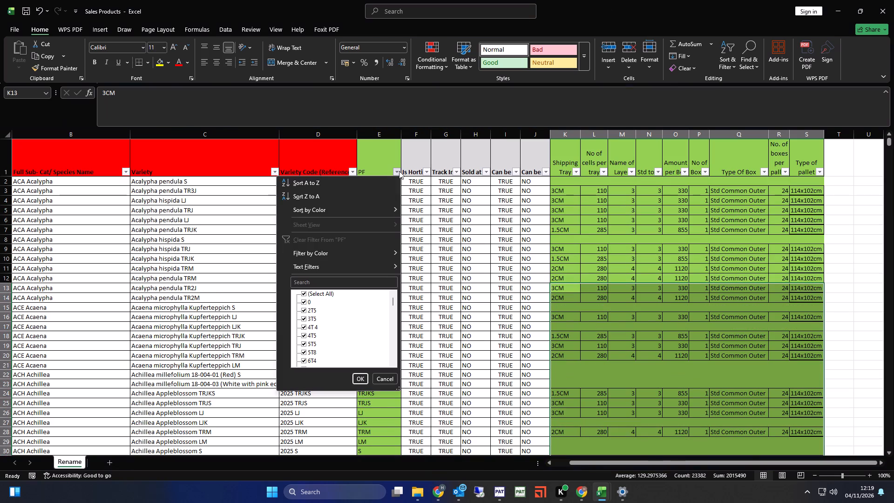
pyautogui.click(580, 168)
pyautogui.click(577, 171)
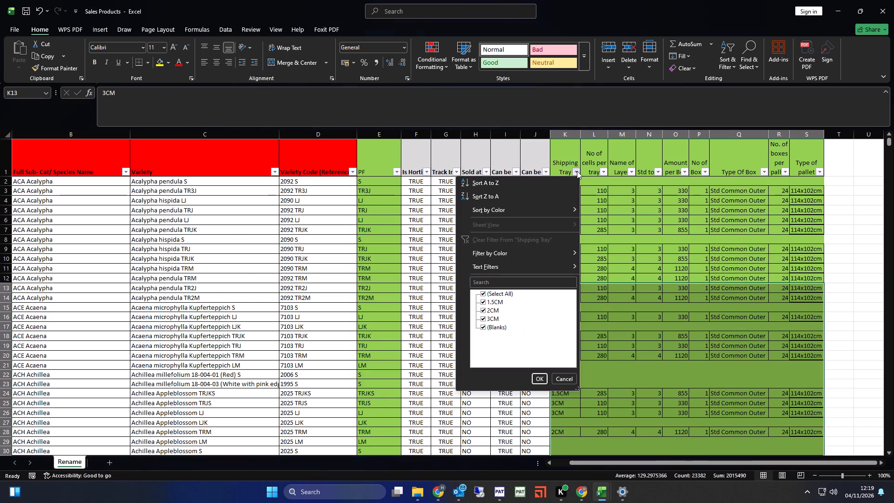
pyautogui.click(495, 294)
pyautogui.click(495, 327)
pyautogui.click(539, 377)
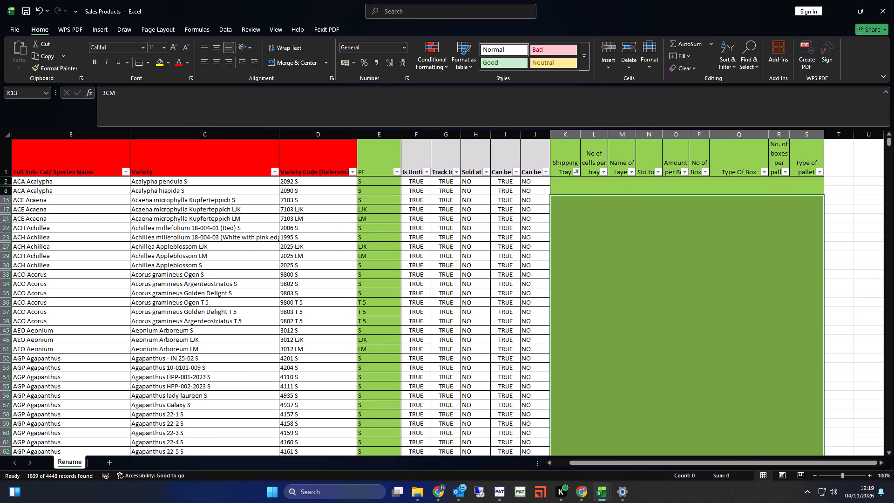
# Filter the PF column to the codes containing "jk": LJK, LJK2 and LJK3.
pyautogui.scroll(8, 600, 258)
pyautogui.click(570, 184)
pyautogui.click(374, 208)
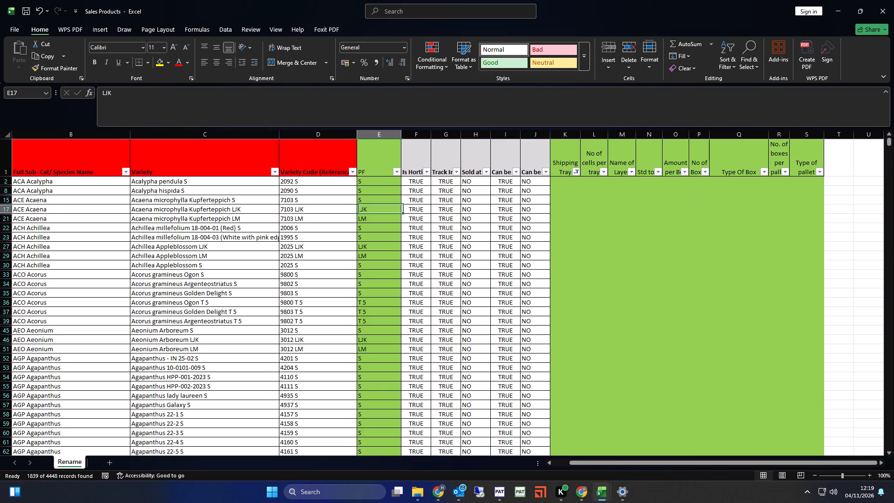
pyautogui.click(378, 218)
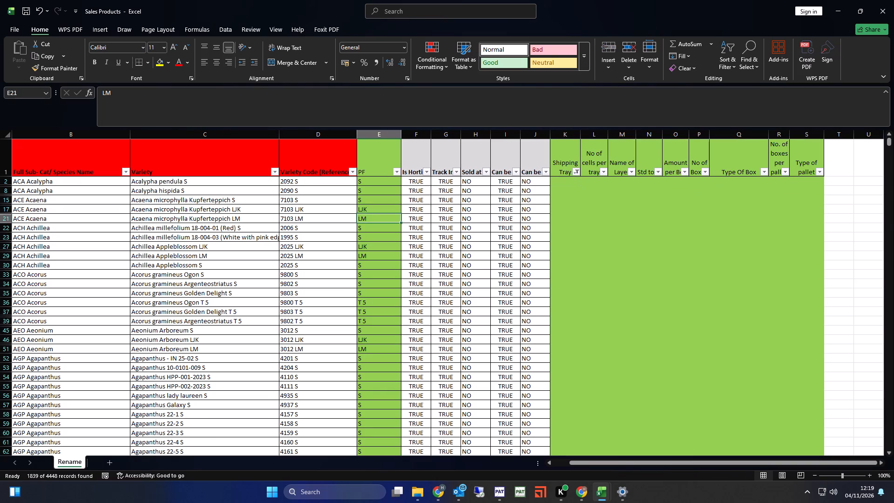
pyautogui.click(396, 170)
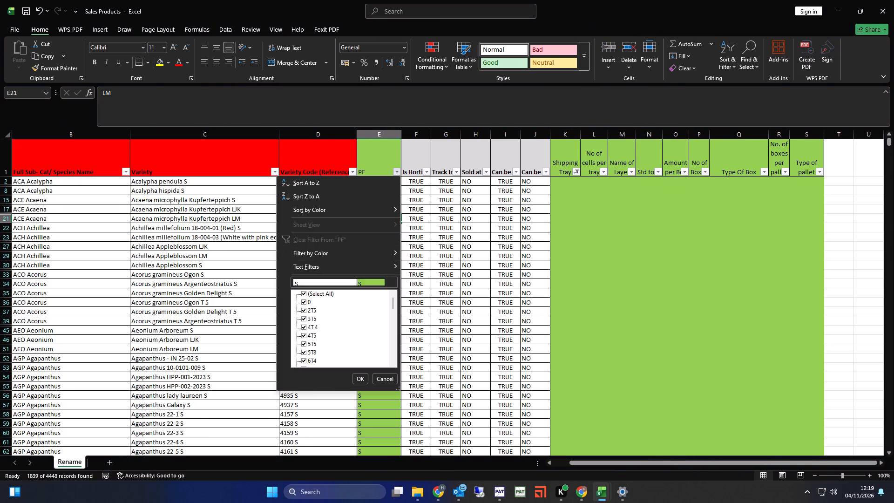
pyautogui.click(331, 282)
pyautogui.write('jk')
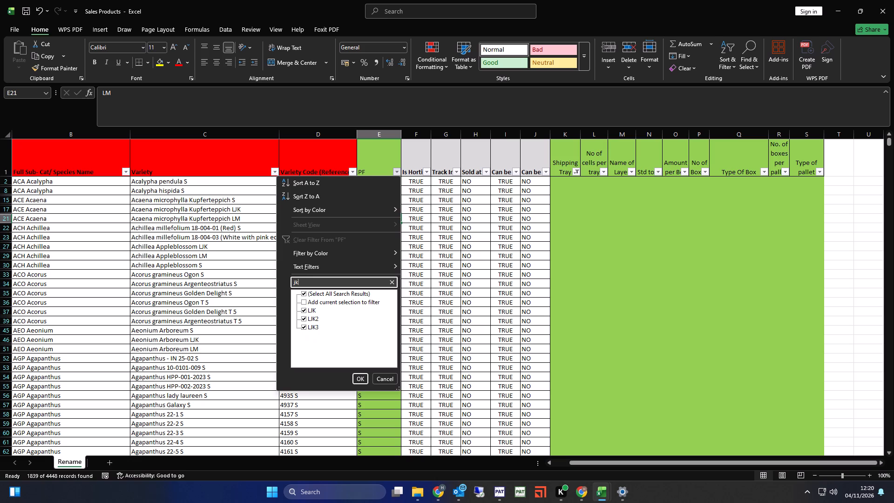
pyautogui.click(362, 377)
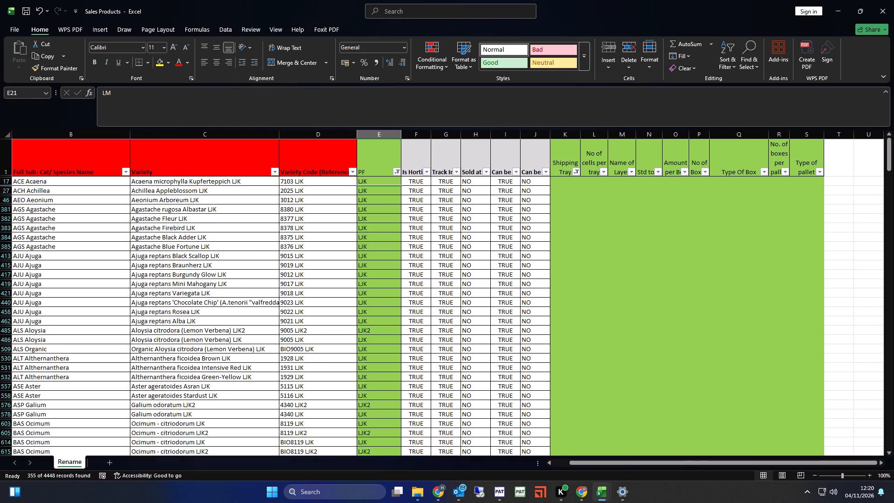
# Clear the filter from the Shipping Tray column.
pyautogui.click(577, 175)
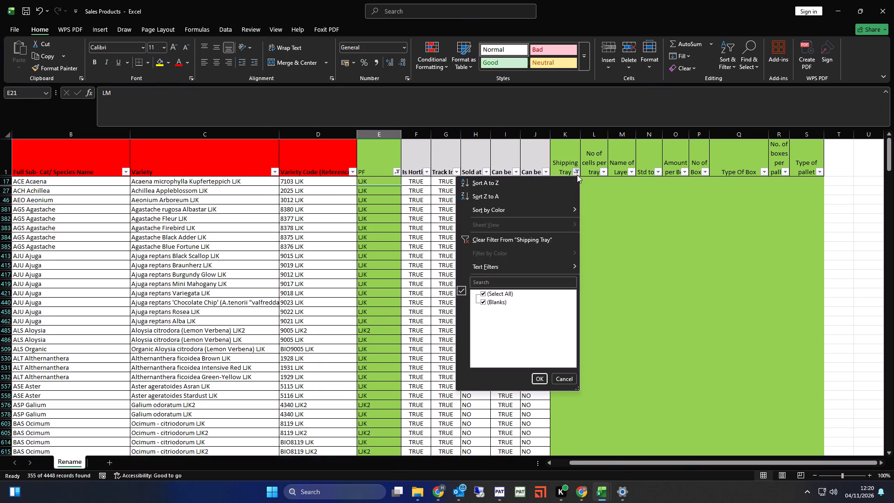
pyautogui.click(518, 240)
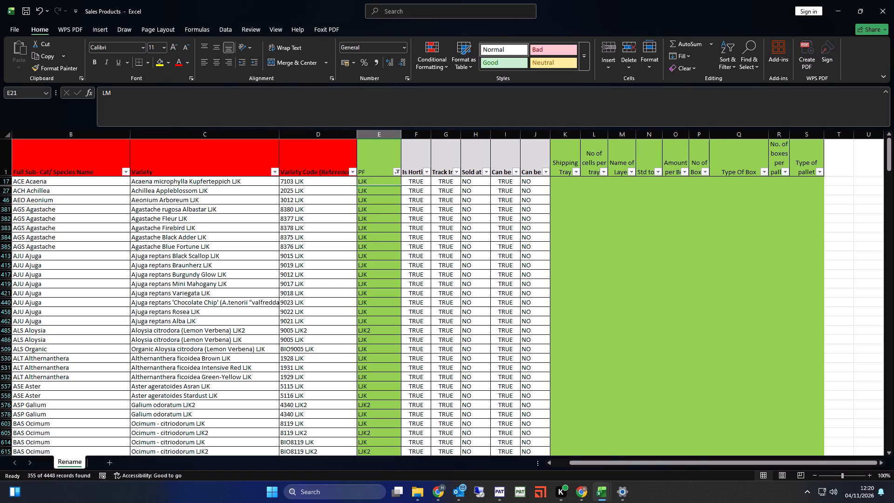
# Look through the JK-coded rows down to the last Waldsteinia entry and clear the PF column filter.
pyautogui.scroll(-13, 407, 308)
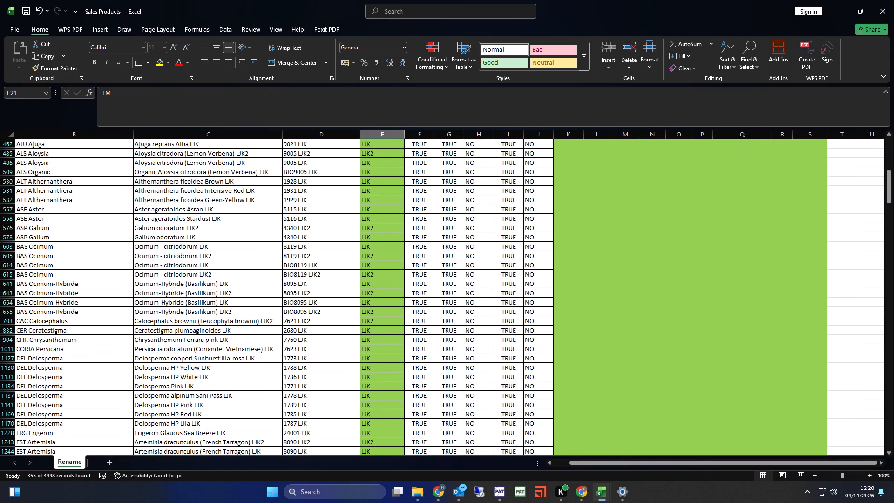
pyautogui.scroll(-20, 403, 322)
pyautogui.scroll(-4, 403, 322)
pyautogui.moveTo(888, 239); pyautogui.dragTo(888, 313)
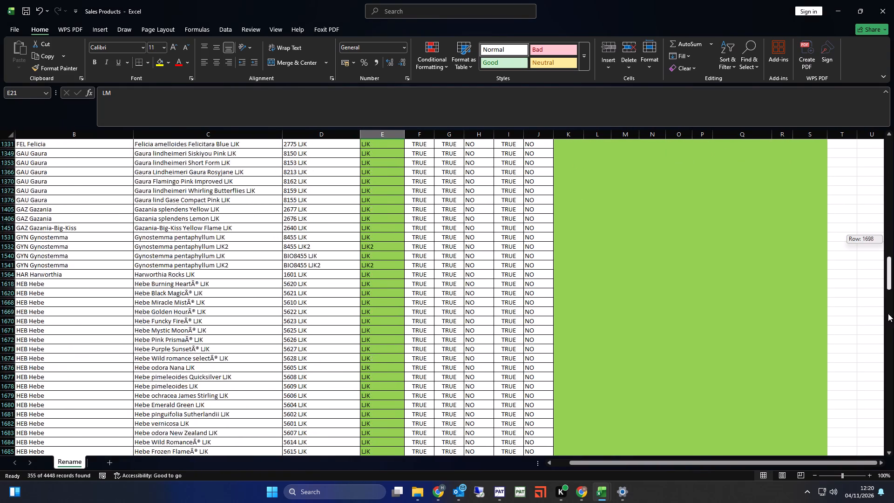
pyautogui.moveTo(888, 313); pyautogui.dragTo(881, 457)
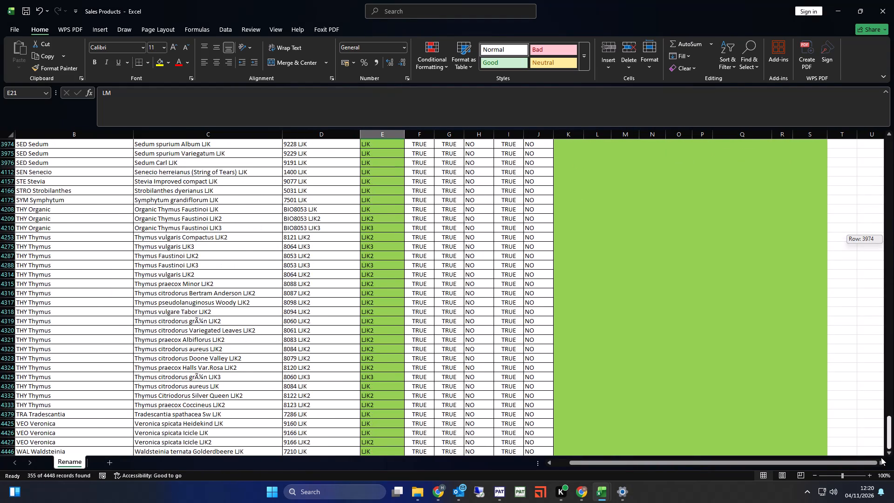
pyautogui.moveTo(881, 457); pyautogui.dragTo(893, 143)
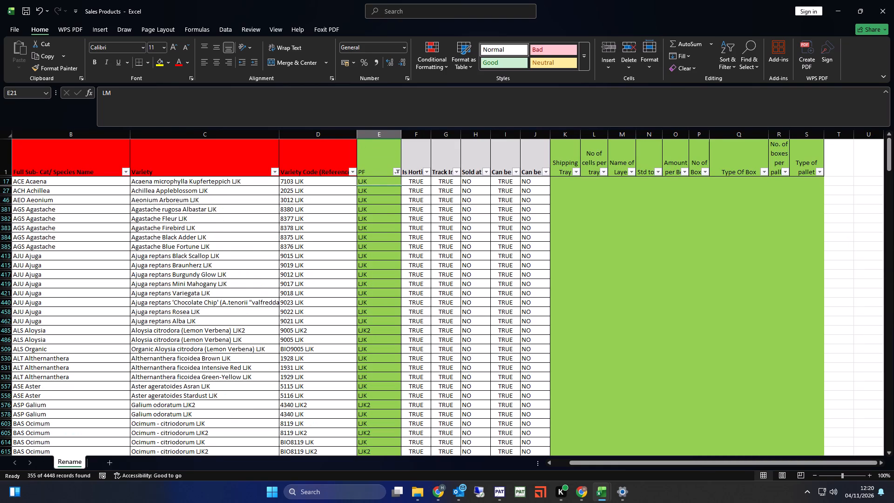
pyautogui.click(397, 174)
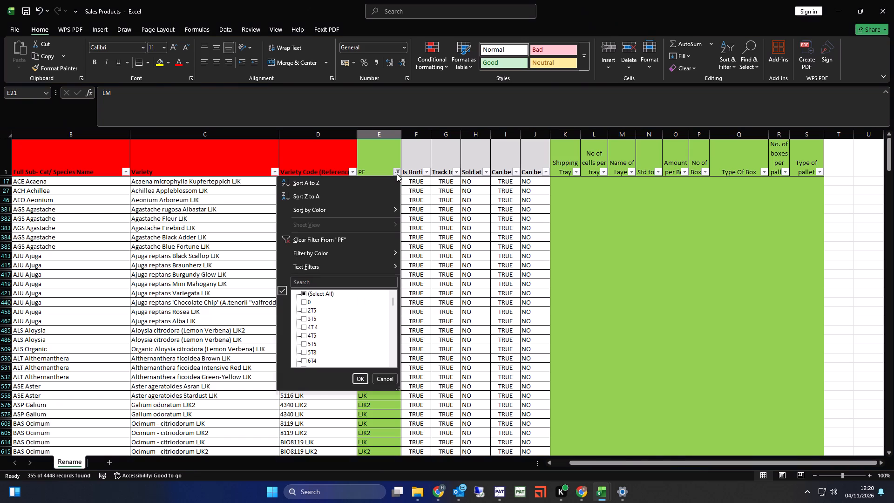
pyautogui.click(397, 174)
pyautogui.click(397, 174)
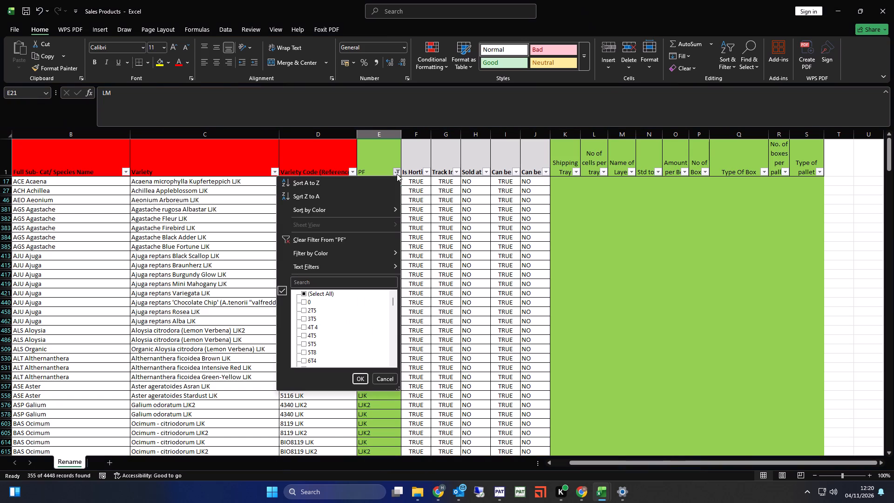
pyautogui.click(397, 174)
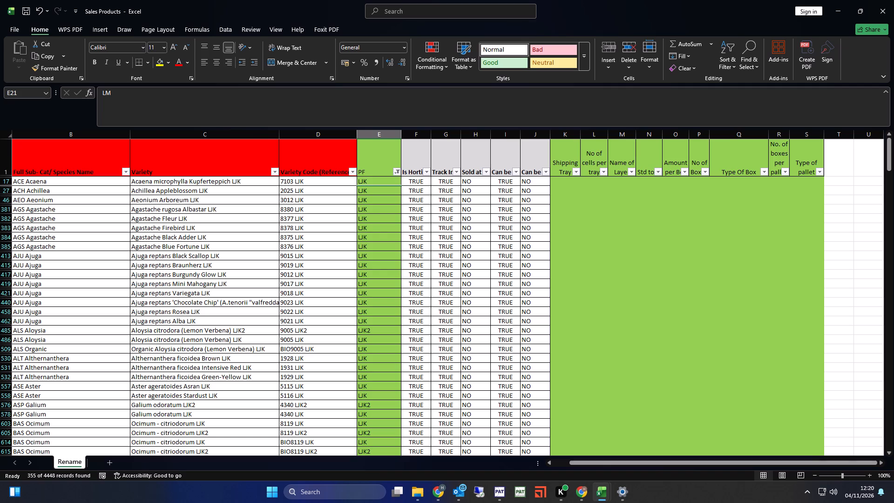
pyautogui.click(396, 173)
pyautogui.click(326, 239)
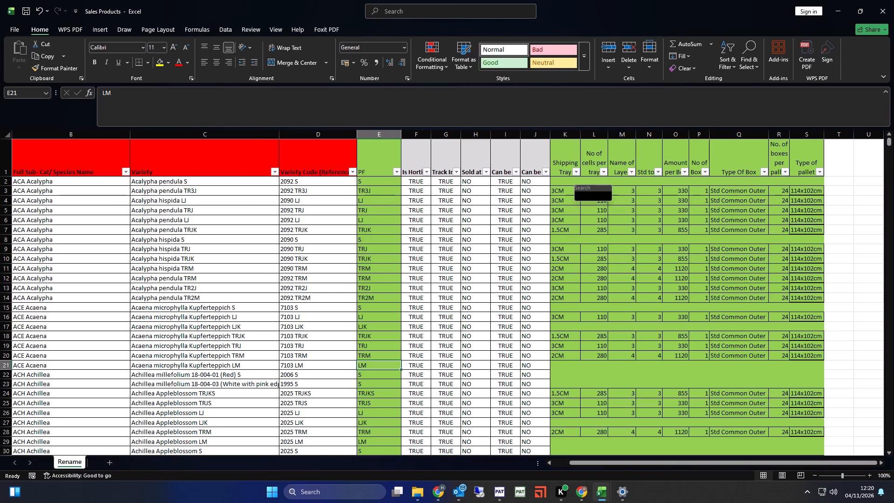
# Copy the 1.5CM shipping tray, box and pallet details from the Acalypha pendula TRJK row.
pyautogui.moveTo(565, 230); pyautogui.dragTo(810, 231)
pyautogui.hotkey('ctrl', 'c')
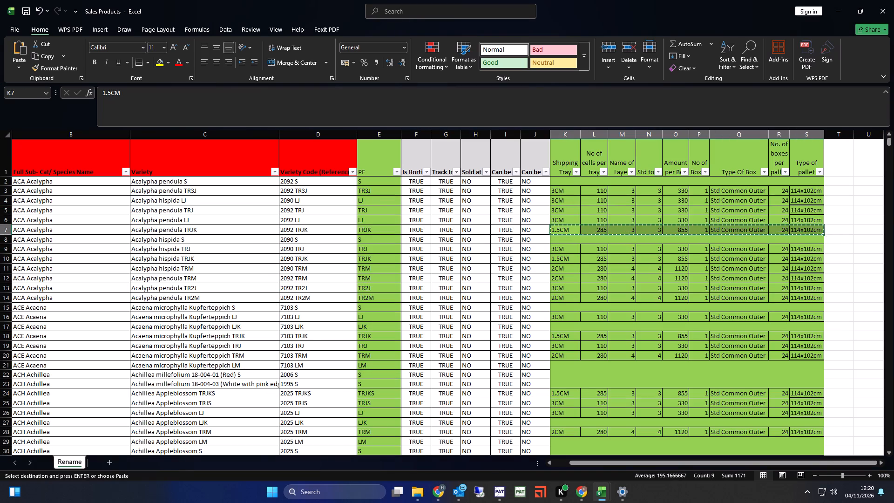
# Filter the PF column to all codes containing "jk", from LJK to TRJKS.
pyautogui.click(399, 174)
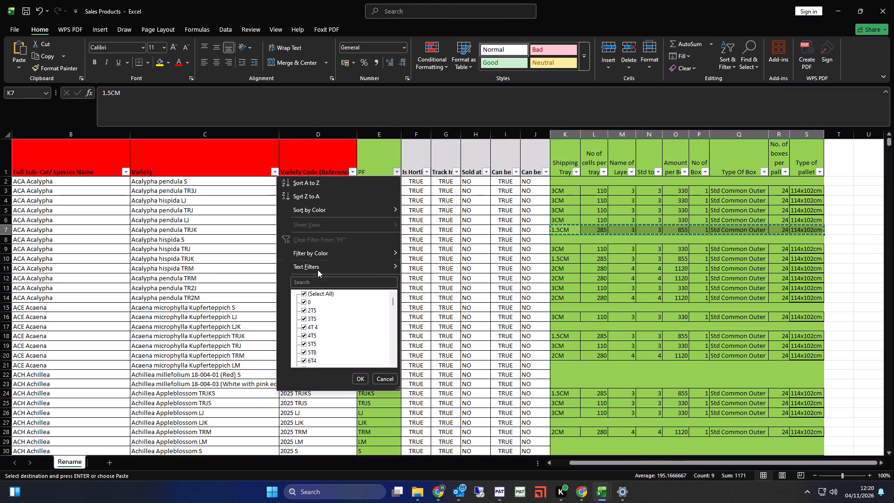
pyautogui.click(317, 279)
pyautogui.write('jk')
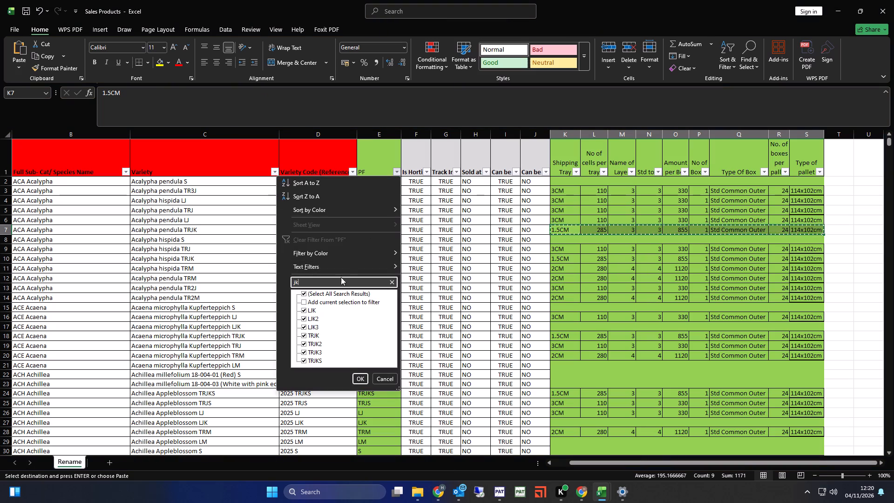
pyautogui.click(361, 380)
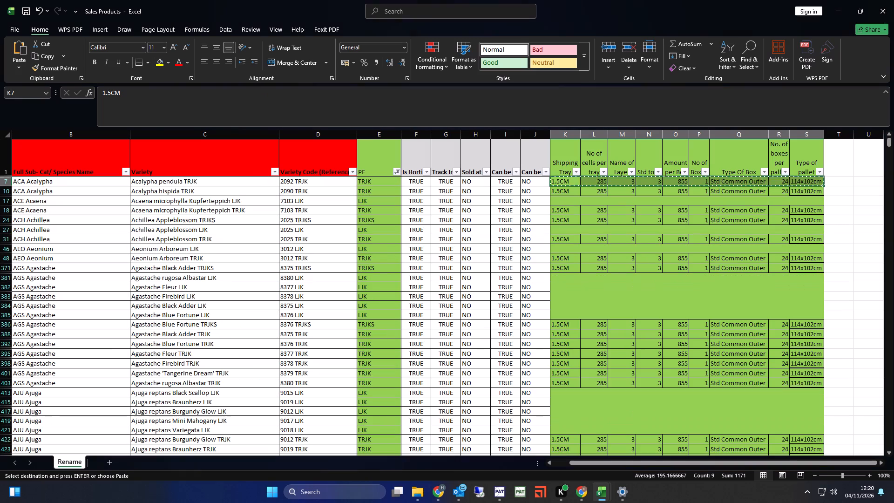
# Filter the Shipping Tray column to blank entries only.
pyautogui.click(577, 173)
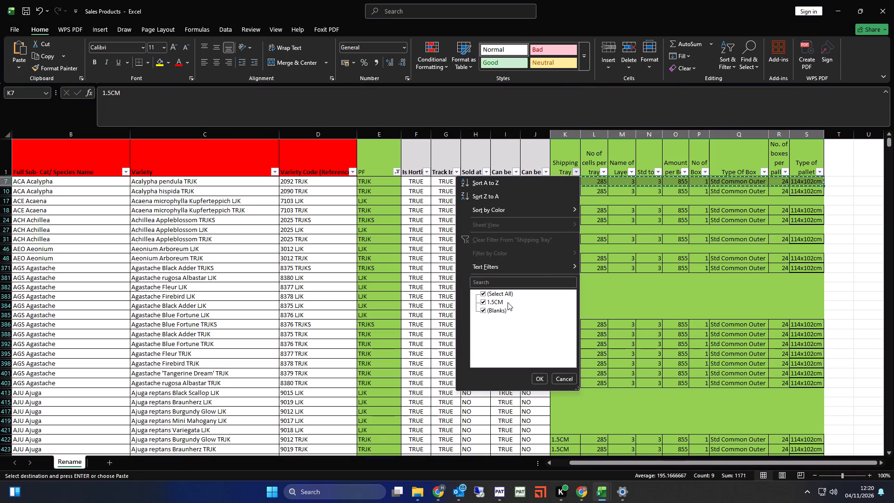
pyautogui.click(494, 293)
pyautogui.click(496, 312)
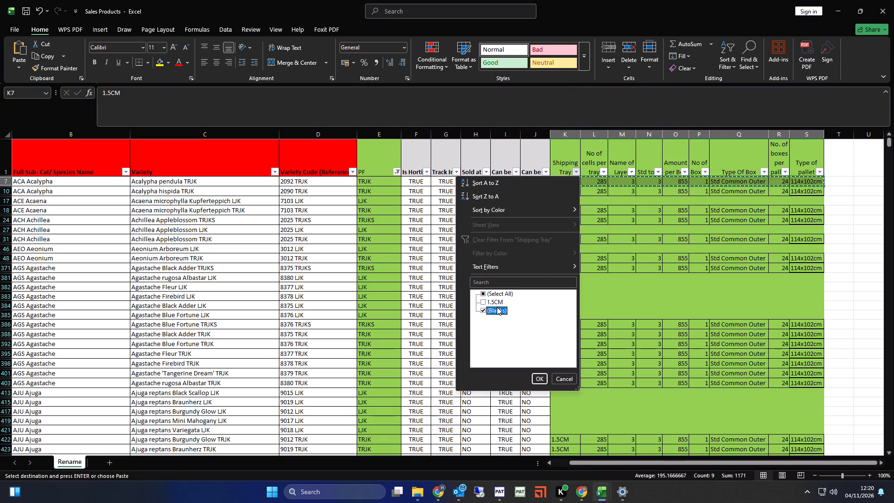
pyautogui.click(498, 303)
pyautogui.click(494, 301)
pyautogui.click(542, 378)
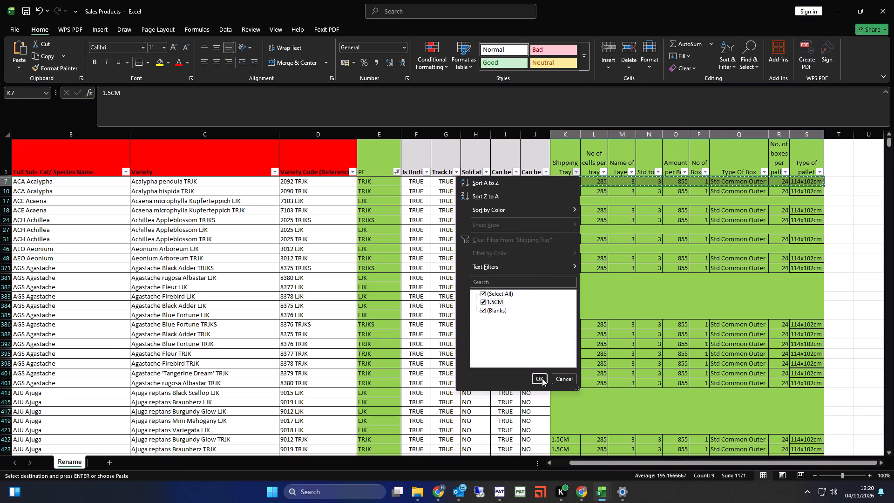
pyautogui.click(576, 172)
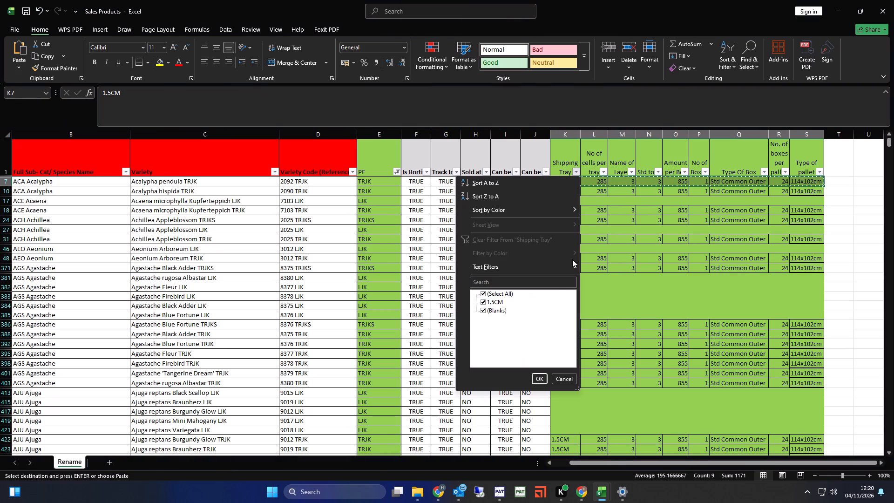
pyautogui.click(498, 301)
pyautogui.click(538, 382)
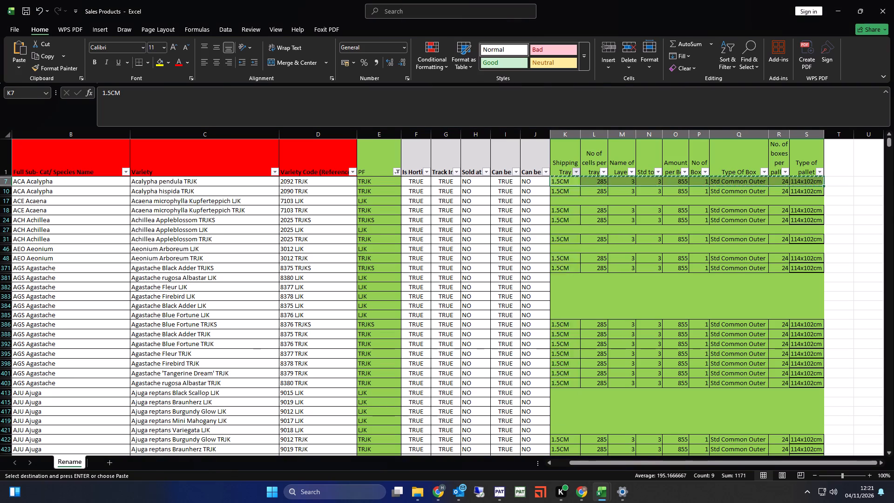
# Paste the copied 1.5CM details into the Acaena microphylla Kupferteppich LJK row, starting at Shipping Tray.
pyautogui.scroll(4, 554, 292)
pyautogui.click(561, 184)
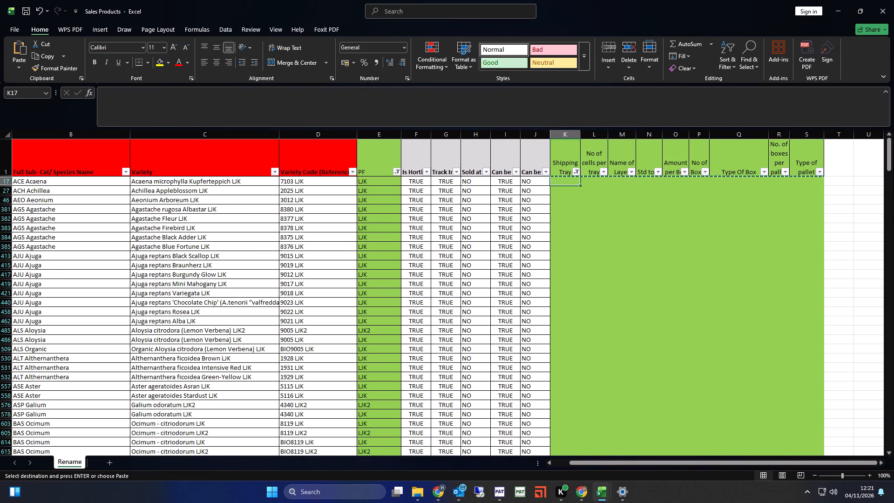
pyautogui.hotkey('ctrl', 'v')
# Paste the copied 1.5CM details into the filtered rows from Achillea Appleblossom LJK to Veronica spicata Icicle LJK2.
pyautogui.click(562, 189)
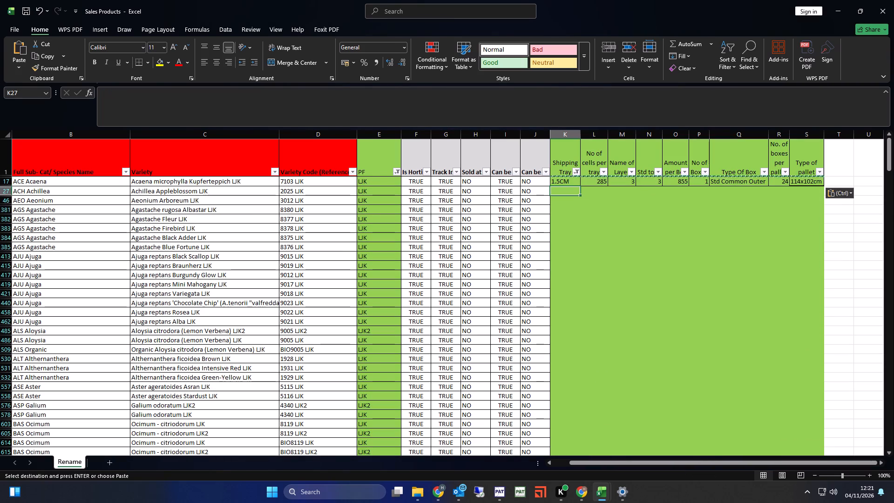
pyautogui.scroll(-20, 577, 297)
pyautogui.scroll(-9, 577, 297)
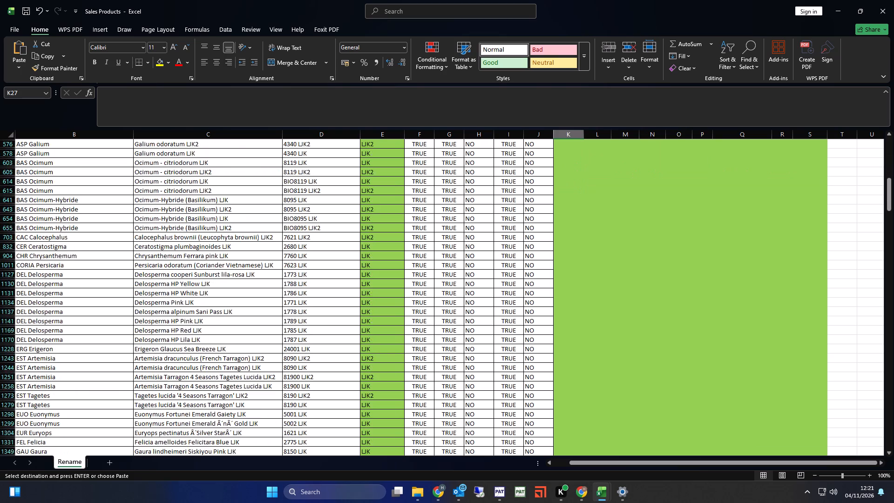
pyautogui.scroll(-20, 584, 322)
pyautogui.scroll(-20, 584, 322)
pyautogui.scroll(-12, 584, 322)
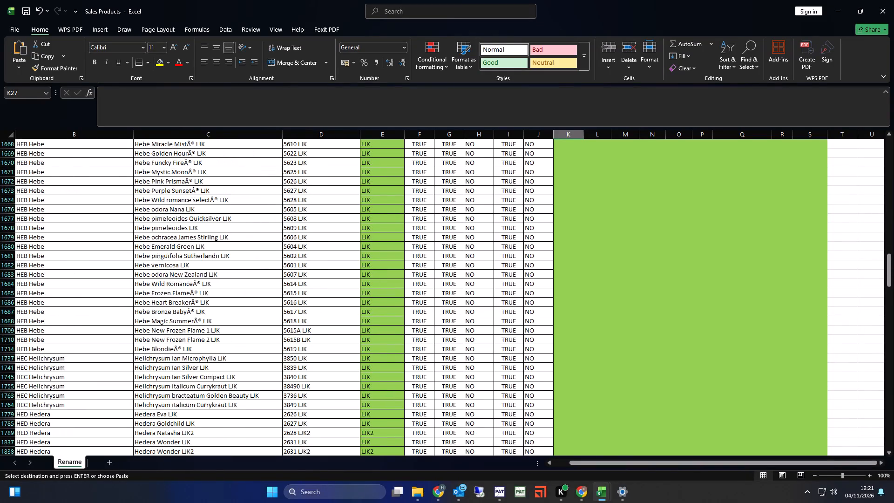
pyautogui.scroll(-20, 589, 335)
pyautogui.scroll(-20, 589, 335)
pyautogui.scroll(-10, 589, 335)
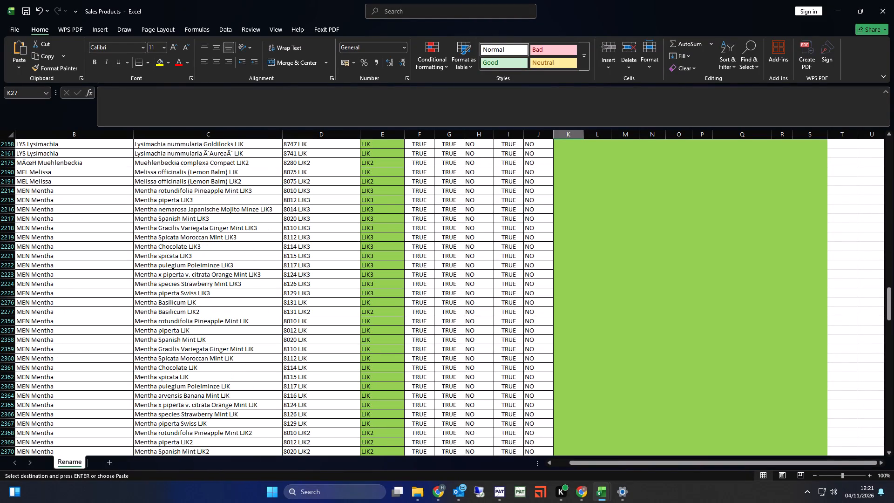
pyautogui.scroll(-20, 596, 347)
pyautogui.scroll(-20, 596, 347)
pyautogui.scroll(-3, 596, 347)
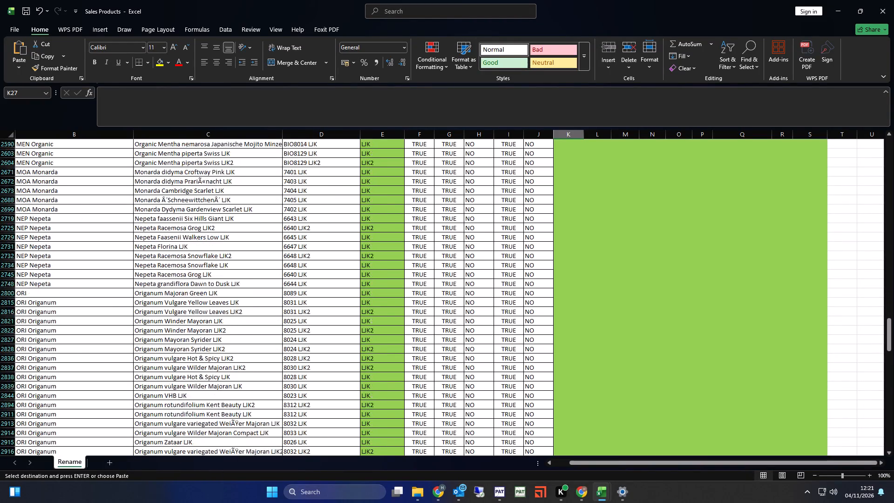
pyautogui.scroll(-20, 601, 357)
pyautogui.scroll(-20, 601, 357)
pyautogui.scroll(-13, 601, 357)
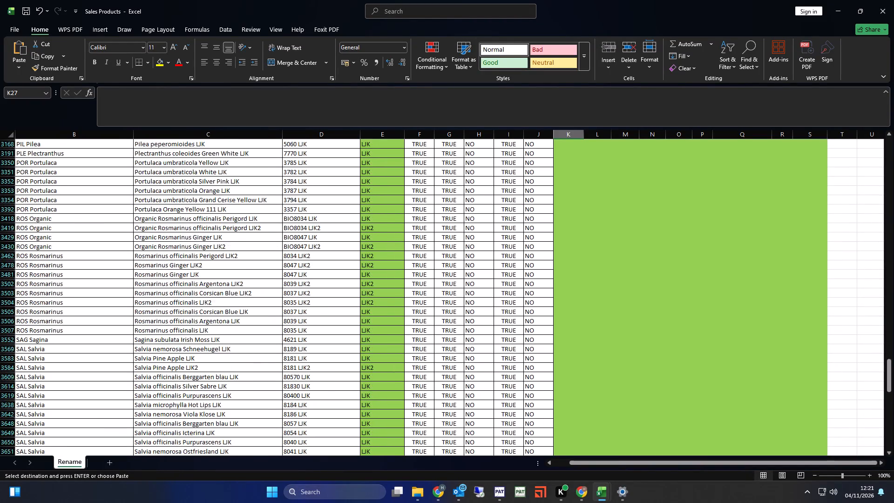
pyautogui.scroll(-20, 602, 366)
pyautogui.scroll(-20, 602, 366)
pyautogui.scroll(-12, 602, 366)
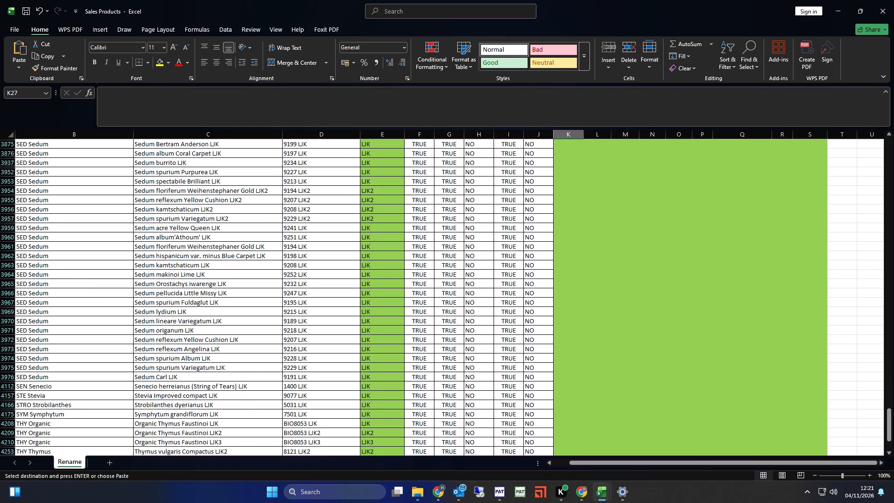
pyautogui.scroll(-20, 604, 372)
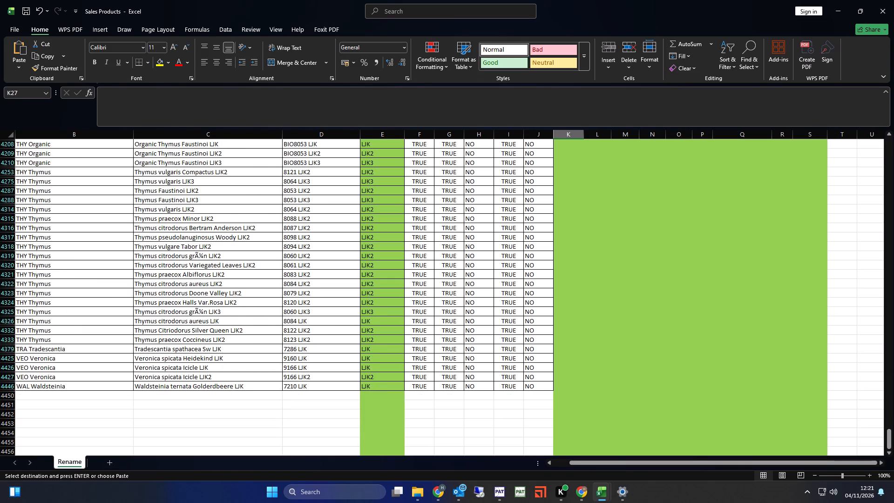
pyautogui.keyDown('shift'); pyautogui.click(816, 379); pyautogui.keyUp('shift')
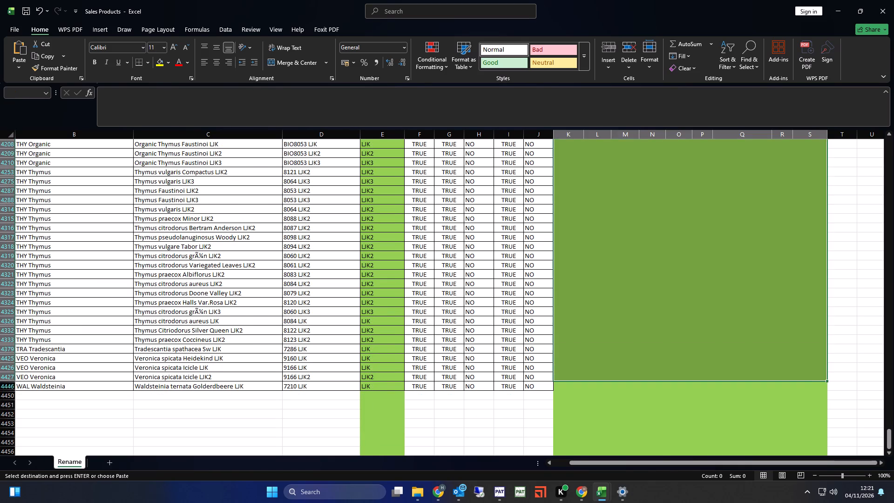
pyautogui.hotkey('ctrl', 'v')
# Save the workbook.
pyautogui.hotkey('ctrl', 's')
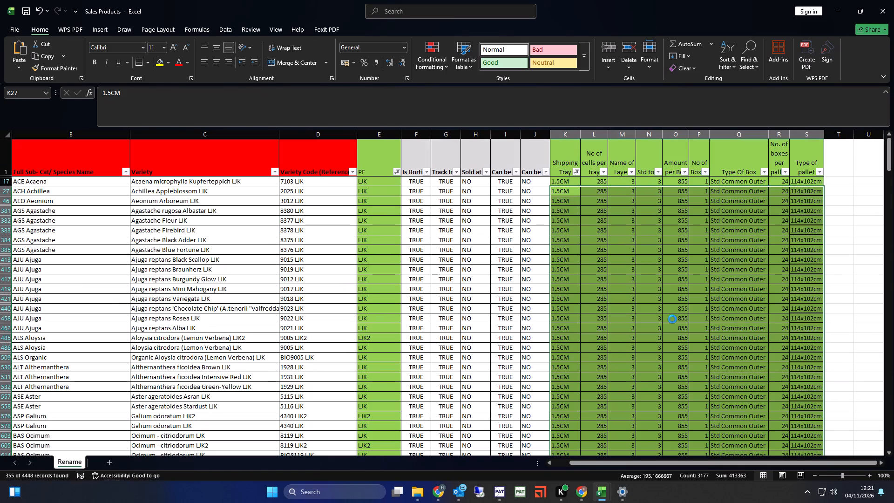
# Deselect the pasted 1.5CM range and save the workbook.
pyautogui.click(654, 293)
pyautogui.click(647, 253)
pyautogui.click(643, 225)
pyautogui.hotkey('ctrl', 's')
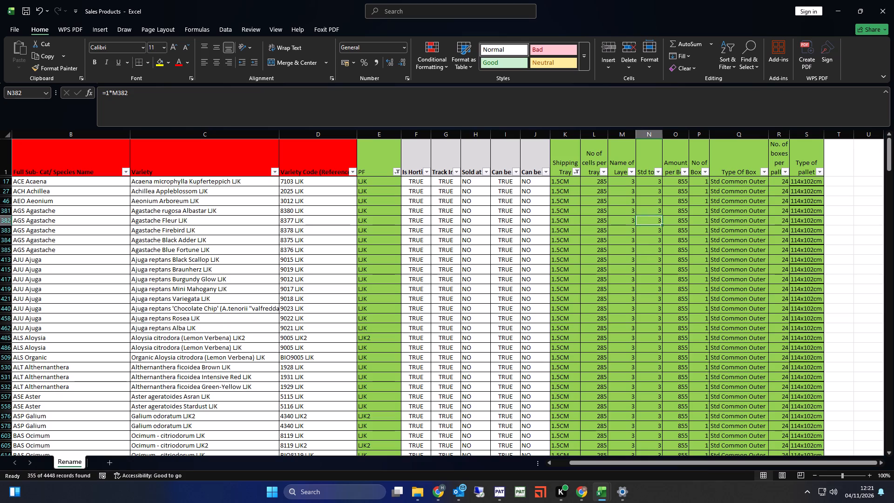
# Clear the filters from the PF and Shipping Tray columns.
pyautogui.scroll(11, 620, 274)
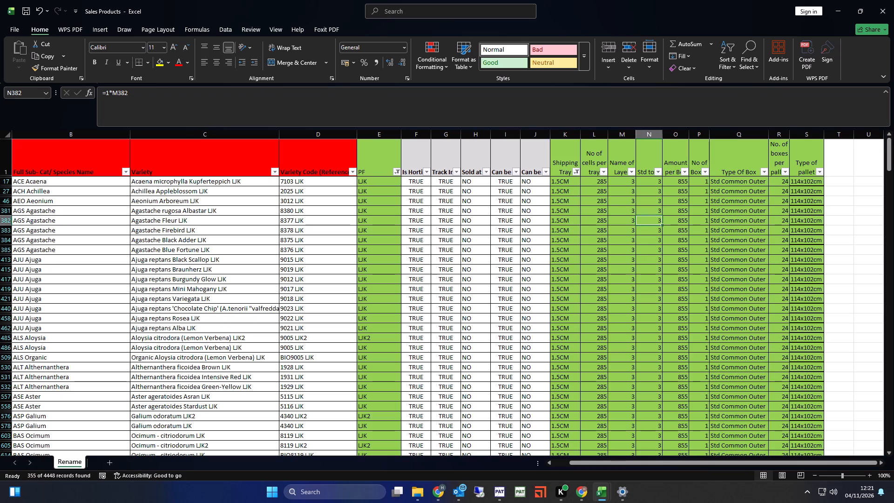
pyautogui.click(400, 172)
pyautogui.click(329, 240)
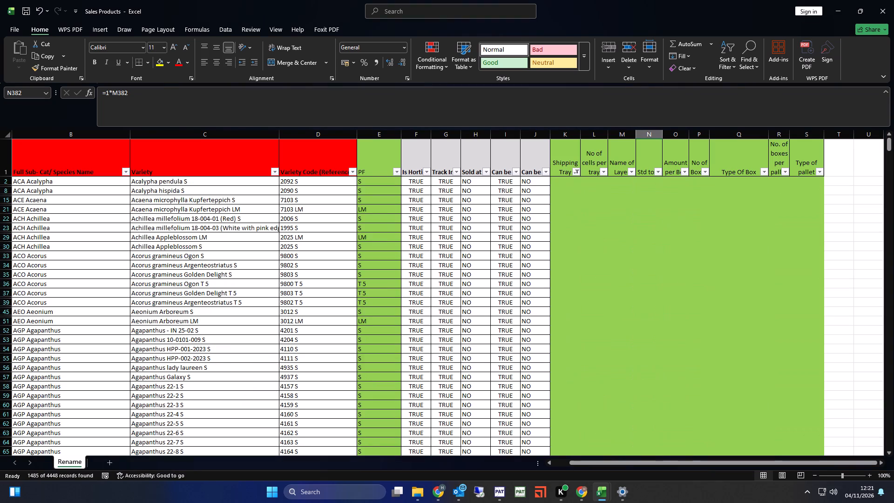
pyautogui.scroll(4, 570, 262)
pyautogui.scroll(9, 568, 216)
pyautogui.scroll(3, 376, 271)
pyautogui.click(372, 210)
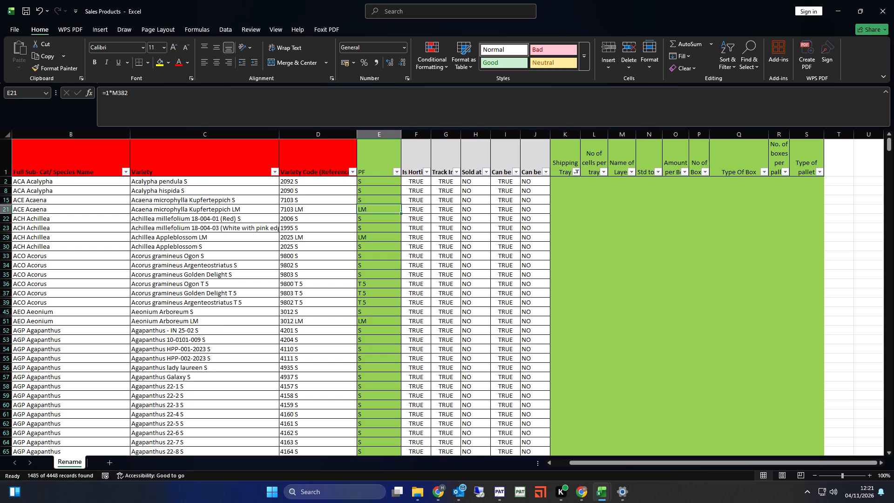
pyautogui.click(573, 173)
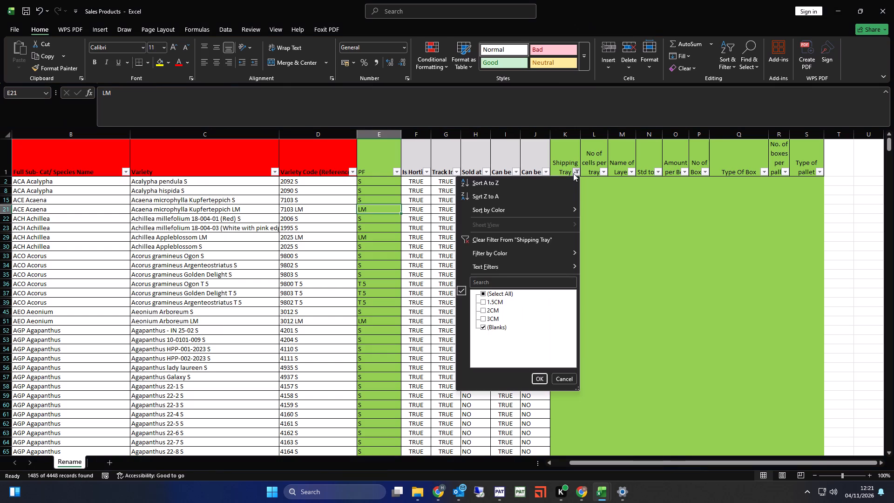
pyautogui.click(507, 239)
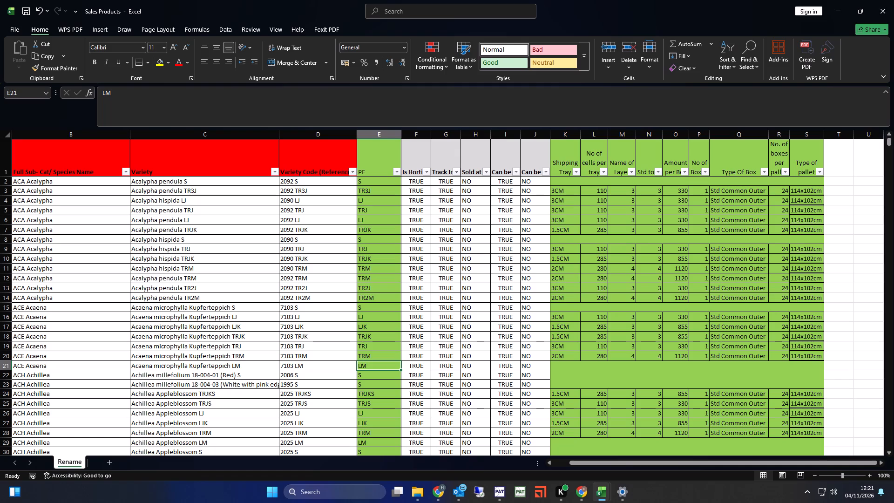
# Search the PF column filter for M and exclude Basilikum), citriodorum, Compact and GM25.
pyautogui.click(396, 171)
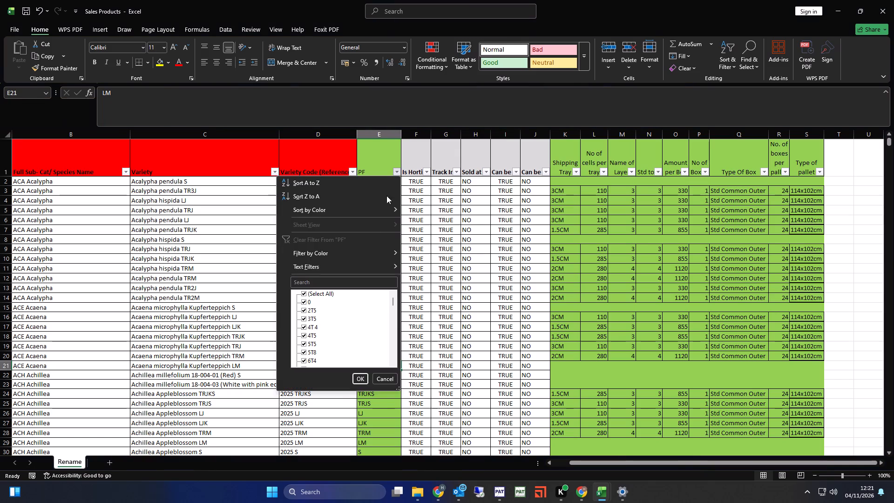
pyautogui.click(328, 282)
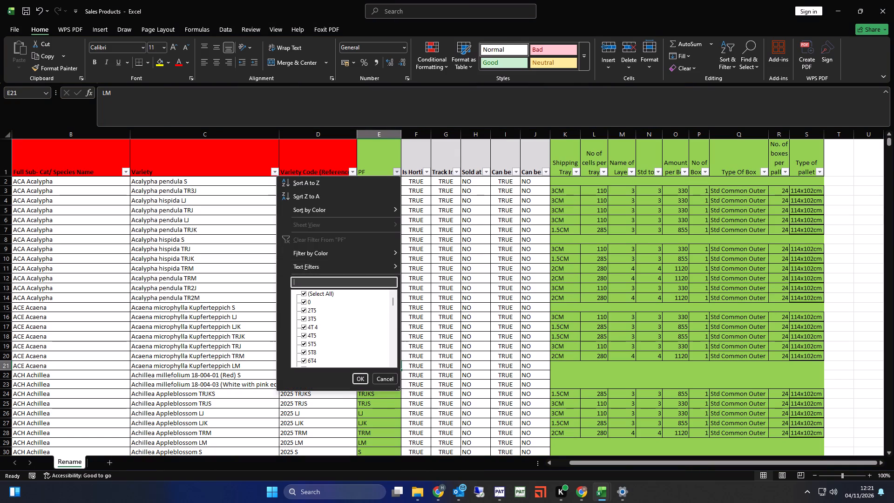
pyautogui.press('m')
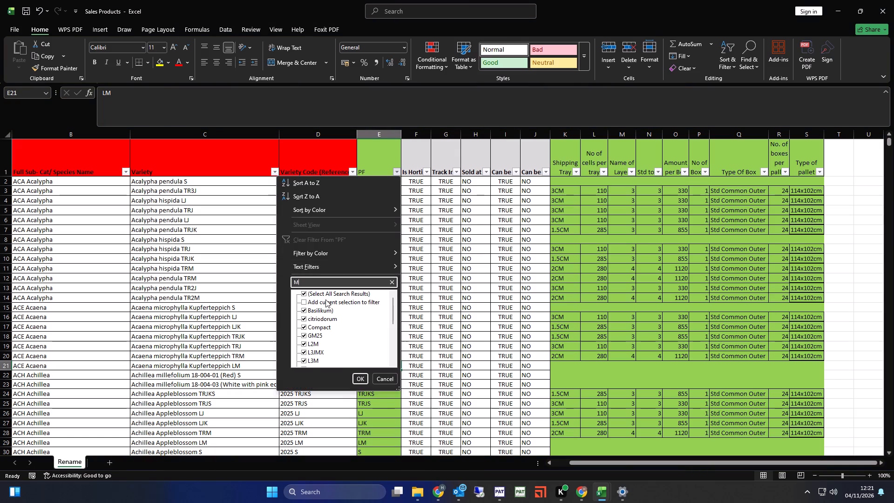
pyautogui.click(322, 312)
pyautogui.click(324, 321)
pyautogui.click(324, 329)
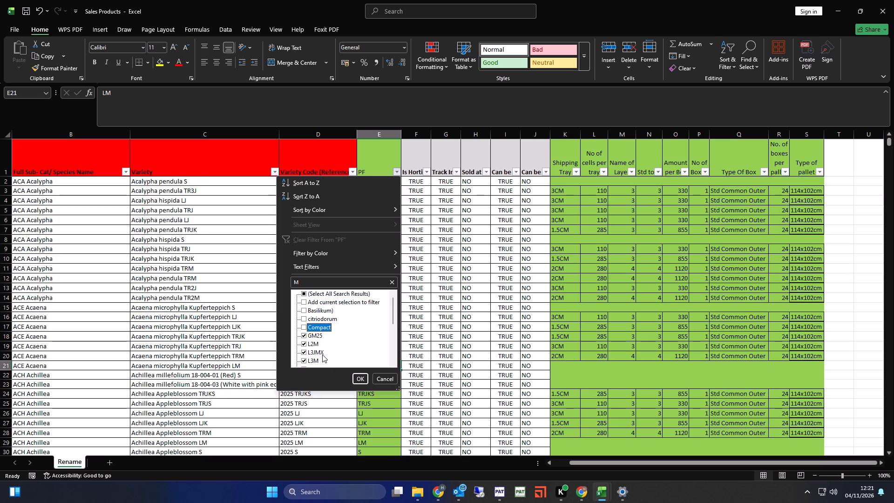
pyautogui.click(316, 334)
# Exclude Mandarine, Mayoran, Mint, Minze, pentaphyllum and Poleiminze from the PF search results and apply the filter.
pyautogui.scroll(-2, 339, 343)
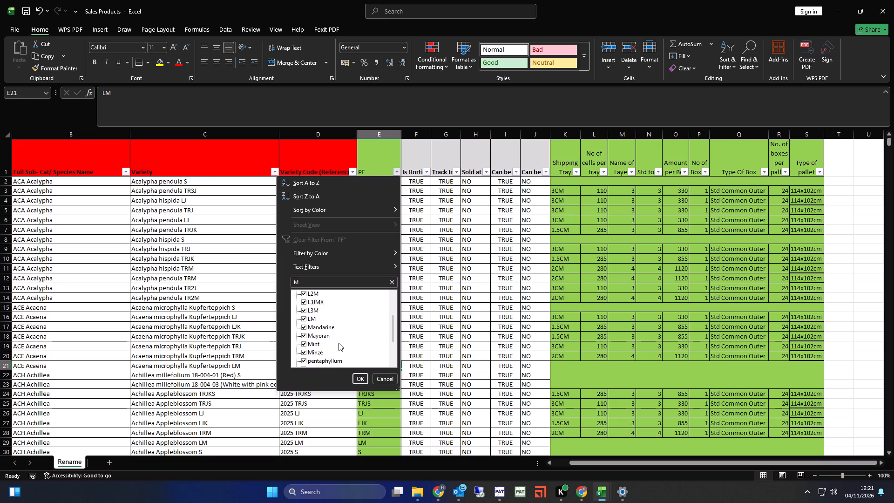
pyautogui.scroll(-6, 334, 342)
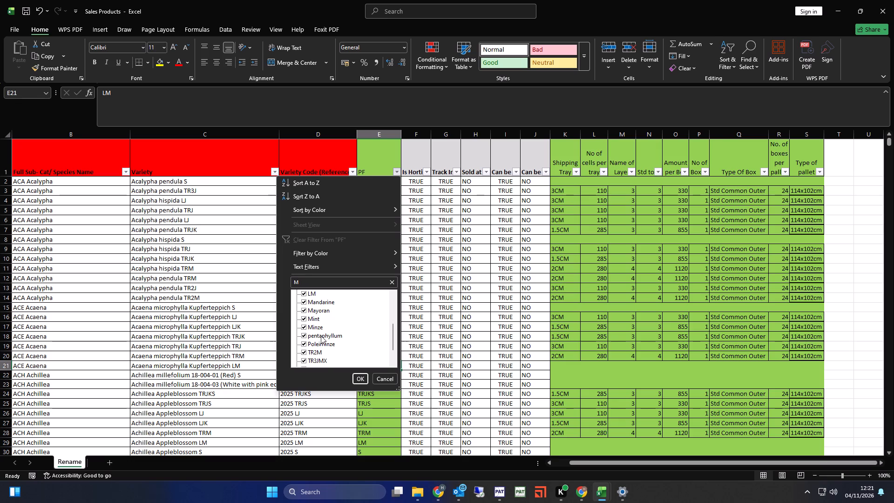
pyautogui.click(321, 318)
pyautogui.click(325, 309)
pyautogui.click(313, 304)
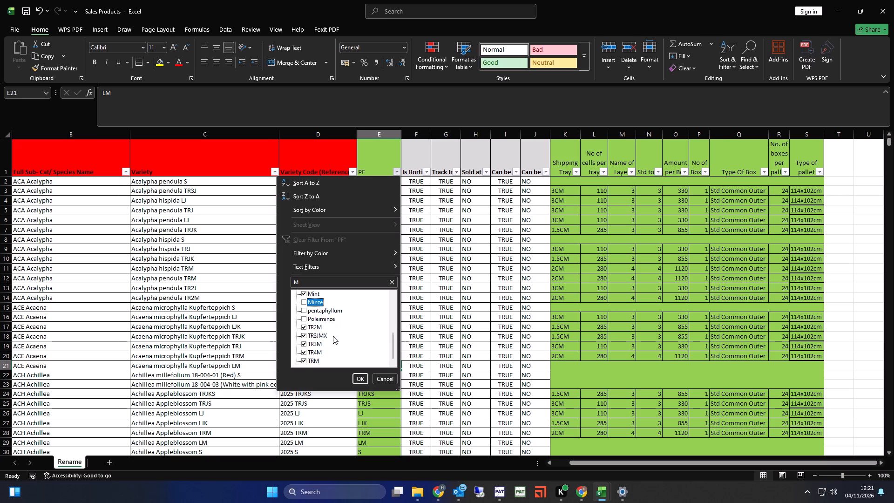
pyautogui.scroll(2, 333, 336)
pyautogui.click(311, 344)
pyautogui.click(316, 337)
pyautogui.click(318, 326)
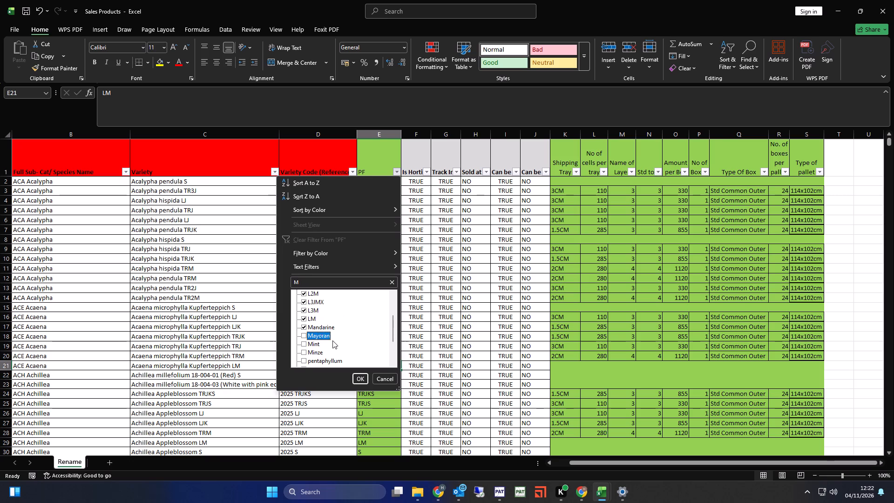
pyautogui.click(319, 325)
pyautogui.scroll(2, 328, 342)
pyautogui.scroll(-1, 328, 344)
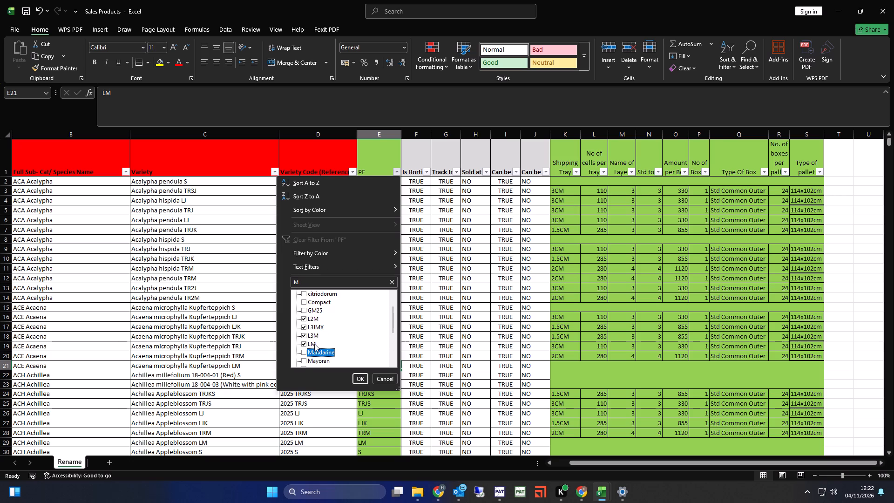
pyautogui.scroll(1, 314, 324)
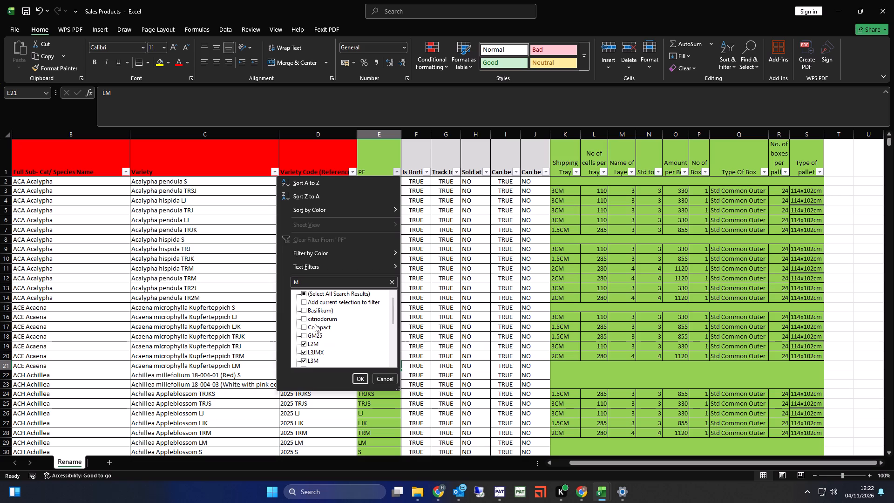
pyautogui.scroll(2, 320, 324)
pyautogui.click(361, 381)
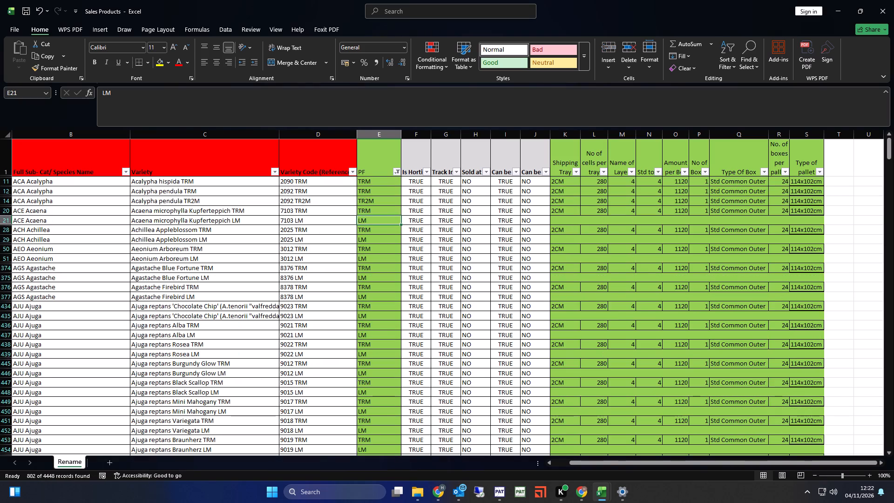
# Copy the 2CM details, from Shipping Tray to Type of pallet, in the Acaena microphylla Kupferteppich TRM row.
pyautogui.scroll(4, 589, 351)
pyautogui.moveTo(568, 211); pyautogui.dragTo(799, 209)
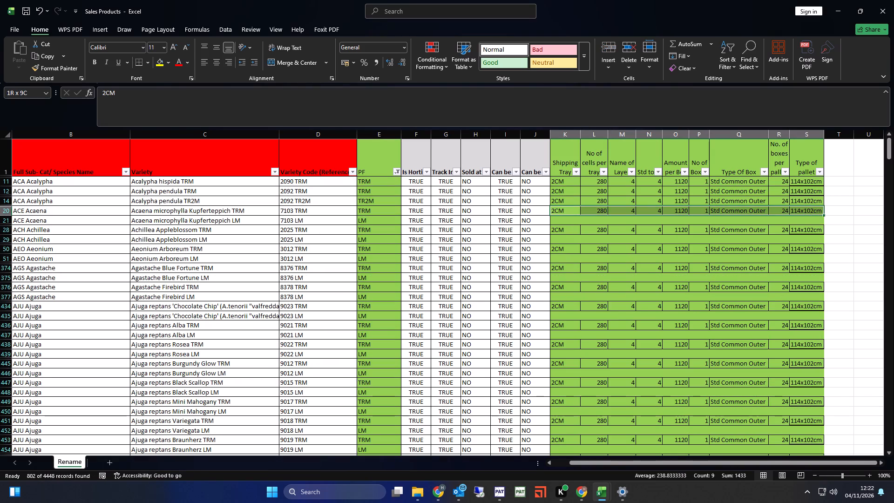
pyautogui.moveTo(799, 209); pyautogui.dragTo(801, 209)
pyautogui.hotkey('ctrl', 'c')
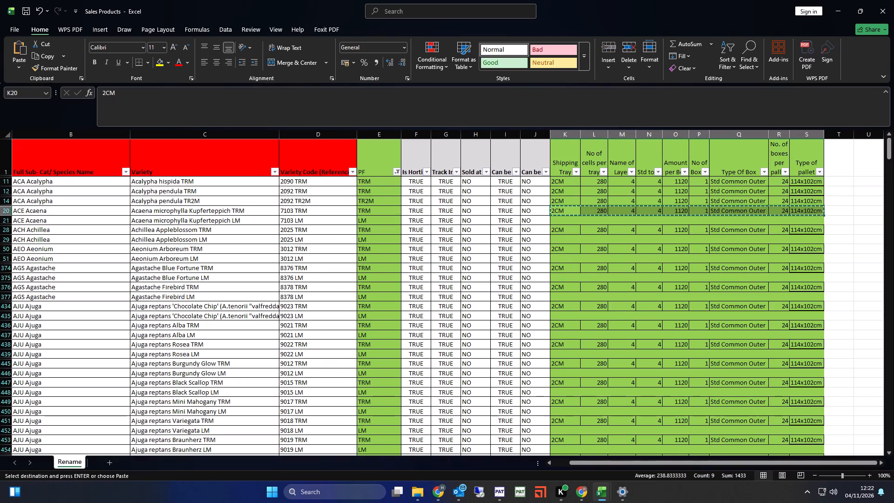
# Filter the Shipping Tray column to blank entries only.
pyautogui.click(576, 171)
pyautogui.click(496, 295)
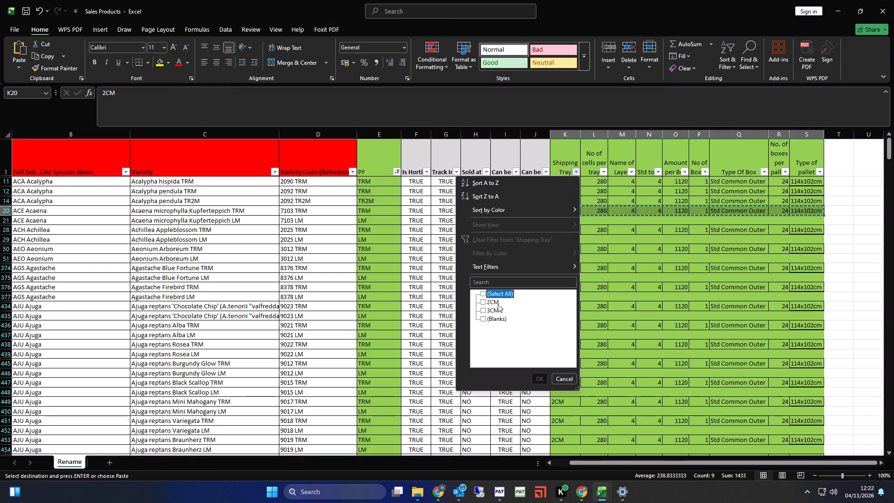
pyautogui.click(496, 317)
pyautogui.click(541, 380)
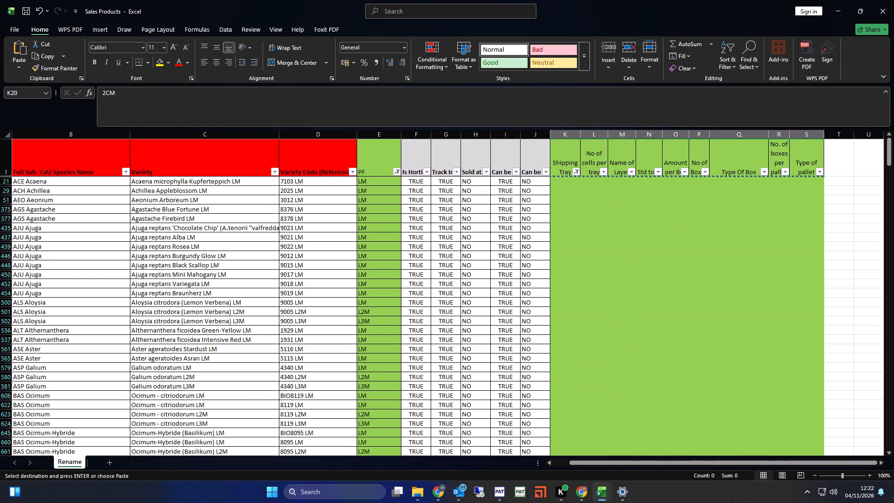
# Paste the copied 2CM details into the filtered rows from Acaena microphylla Kupferteppich LM to Veronica spicata Icicle LM.
pyautogui.click(568, 180)
pyautogui.hotkey('ctrl', 'v')
pyautogui.scroll(-8, 588, 360)
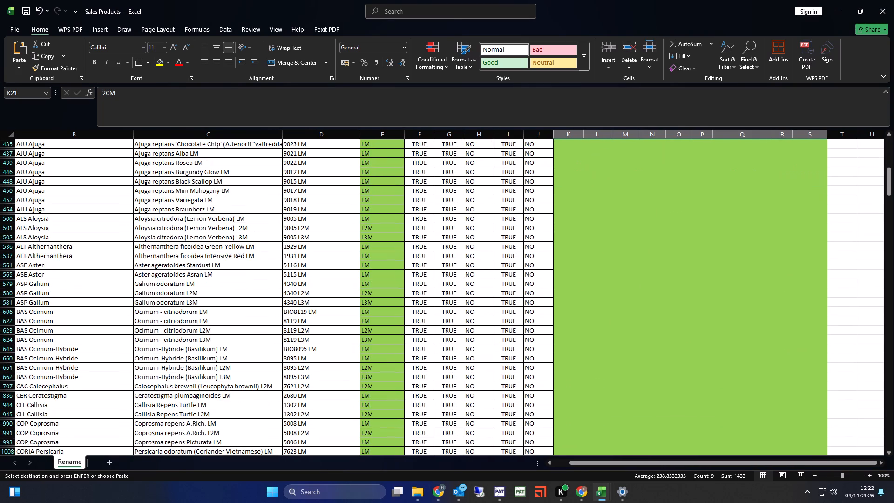
pyautogui.scroll(-2, 596, 366)
pyautogui.scroll(-20, 596, 366)
pyautogui.scroll(-15, 596, 366)
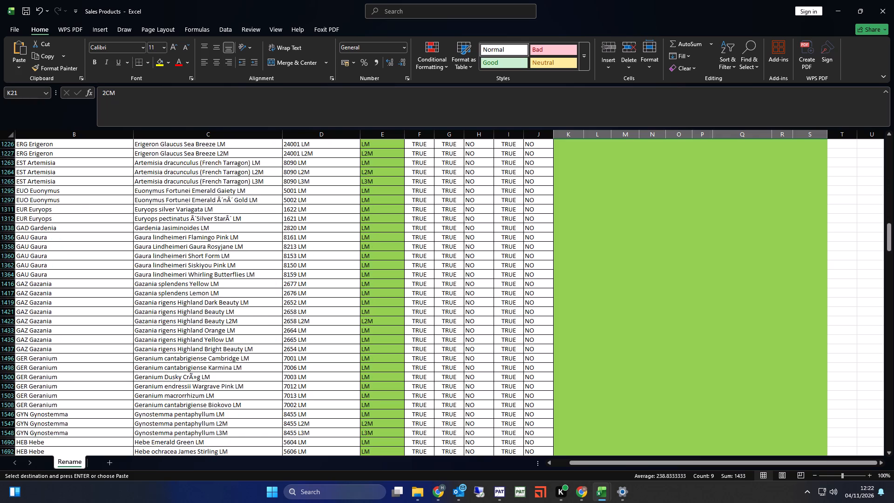
pyautogui.scroll(-20, 596, 373)
pyautogui.scroll(-20, 596, 373)
pyautogui.scroll(-12, 596, 373)
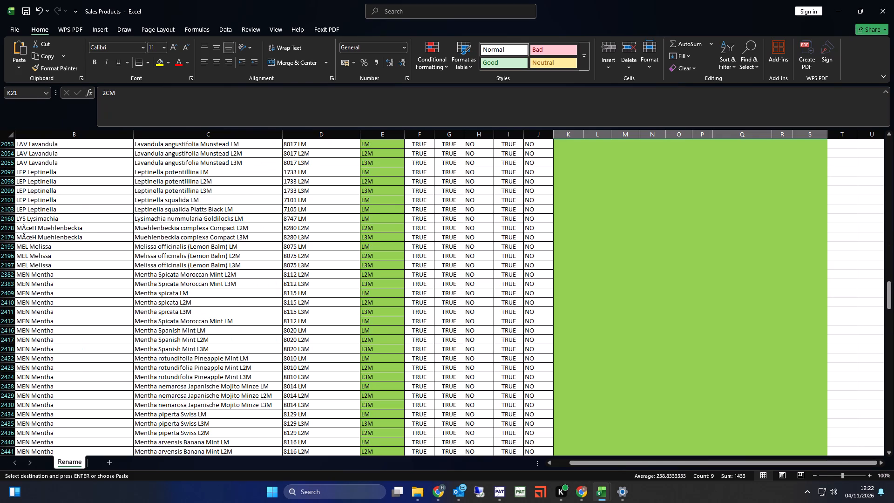
pyautogui.moveTo(889, 289); pyautogui.dragTo(886, 440)
pyautogui.scroll(-6, 726, 389)
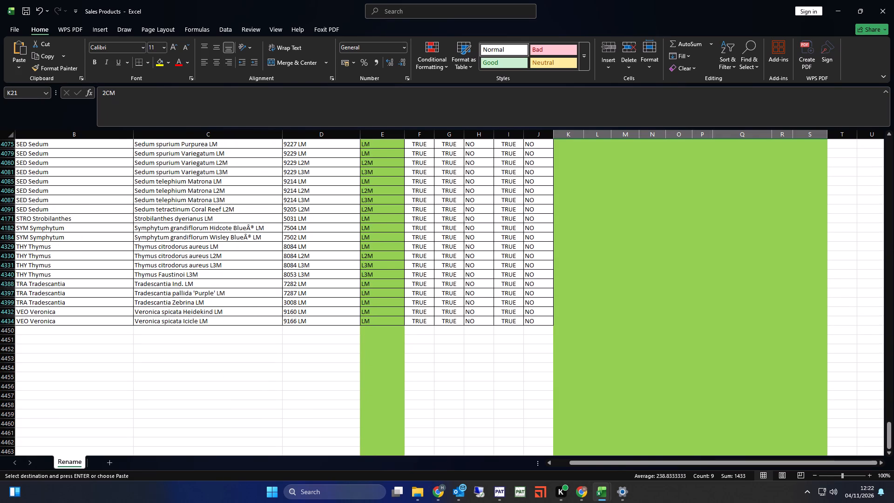
pyautogui.keyDown('shift'); pyautogui.click(820, 323); pyautogui.keyUp('shift')
pyautogui.hotkey('ctrl', 'v')
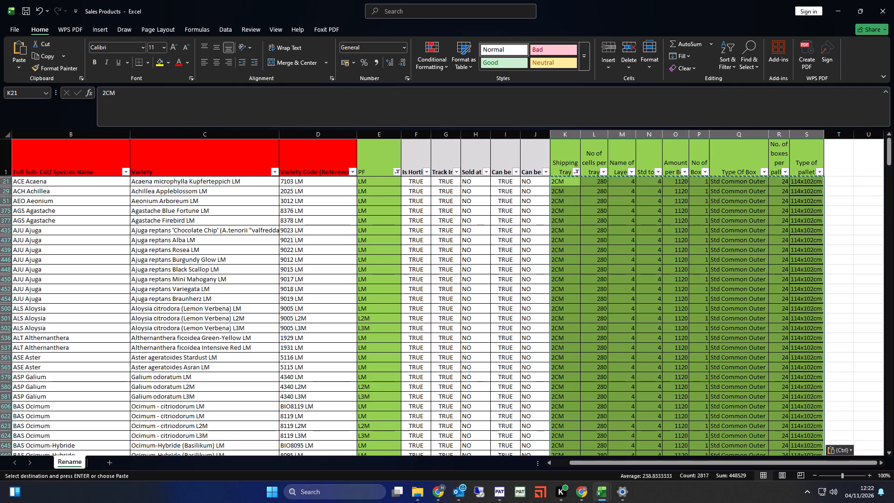
# Save the workbook.
pyautogui.hotkey('ctrl', 's')
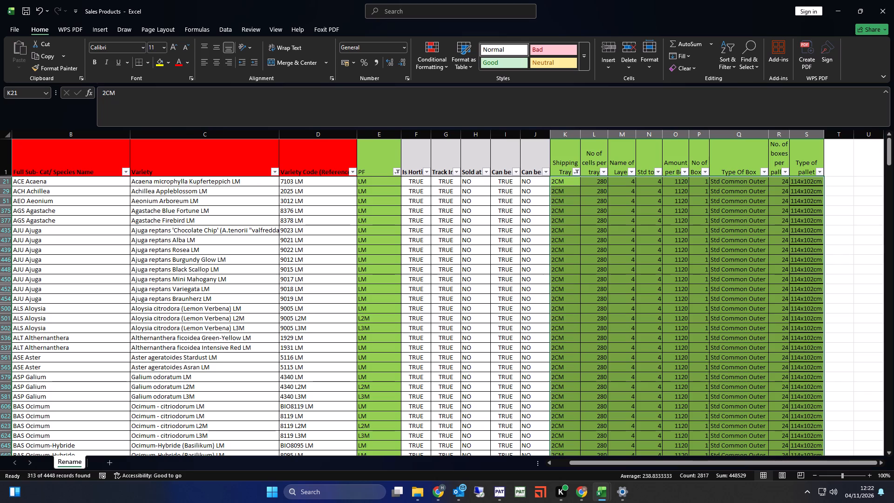
# Clear the filter from the PF column, keeping the Shipping Tray column filtered to blanks.
pyautogui.scroll(9, 580, 280)
pyautogui.click(395, 171)
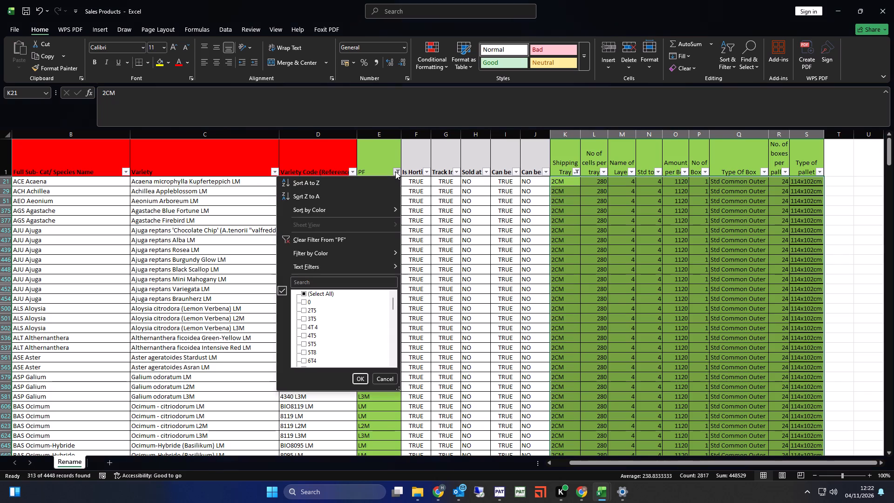
pyautogui.click(327, 240)
# Look through the PF codes of all rows with a blank Shipping Tray, down to the end of the list.
pyautogui.click(577, 174)
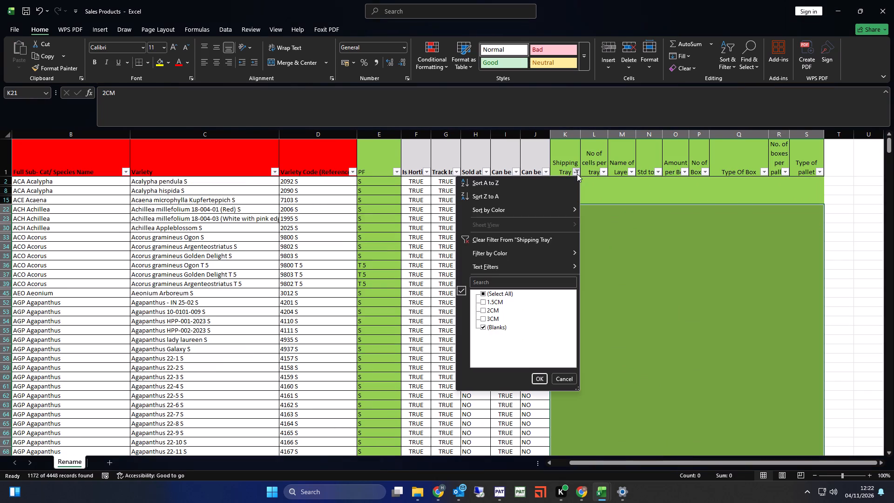
pyautogui.click(623, 238)
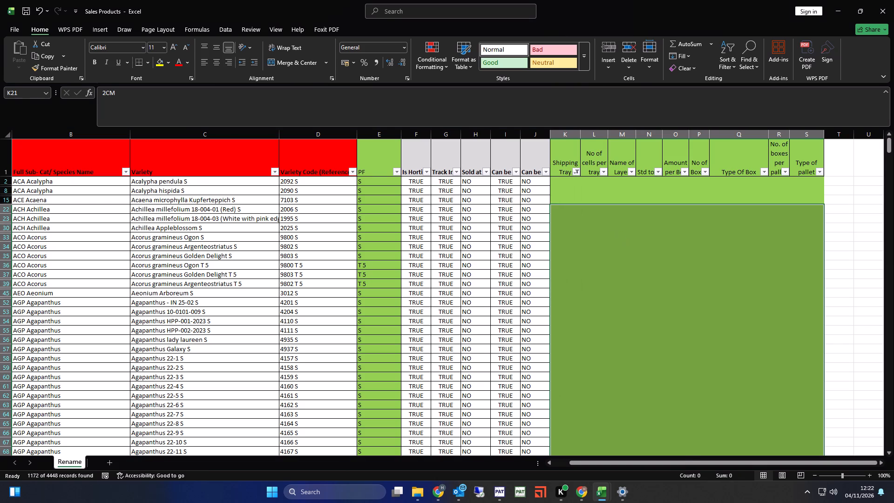
pyautogui.scroll(6, 381, 310)
pyautogui.scroll(-13, 379, 315)
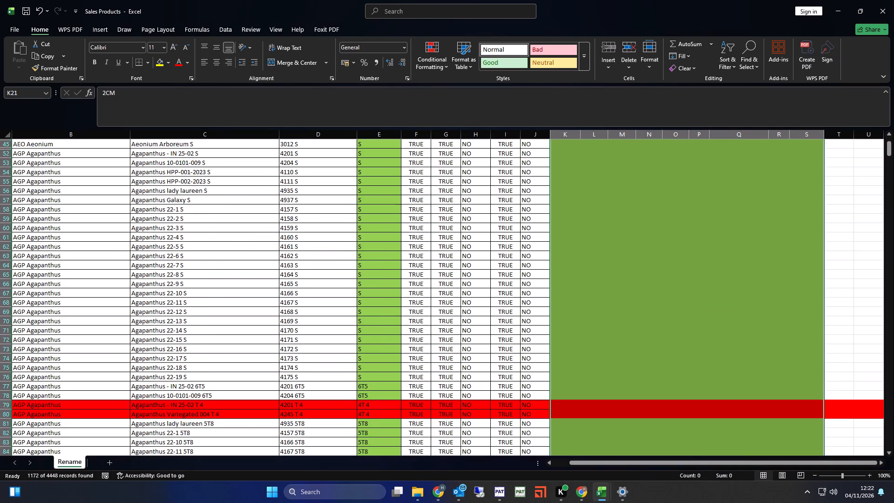
pyautogui.scroll(-2, 374, 350)
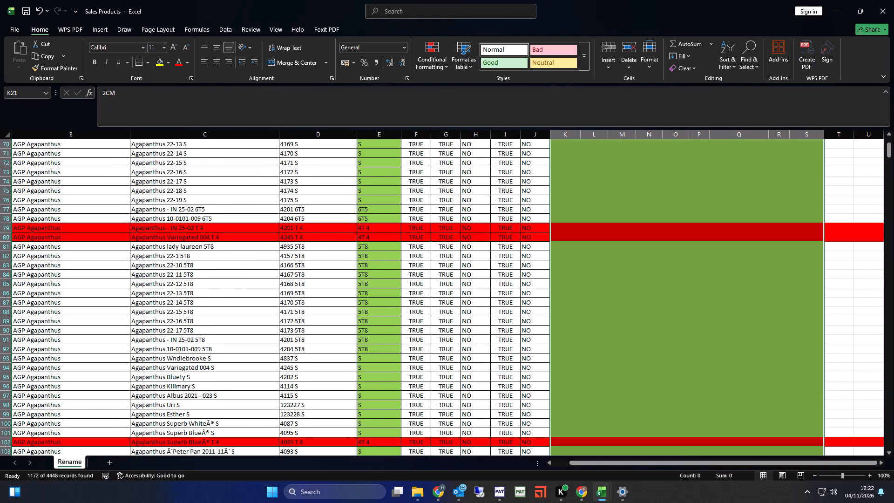
pyautogui.scroll(-20, 375, 351)
pyautogui.scroll(-3, 375, 351)
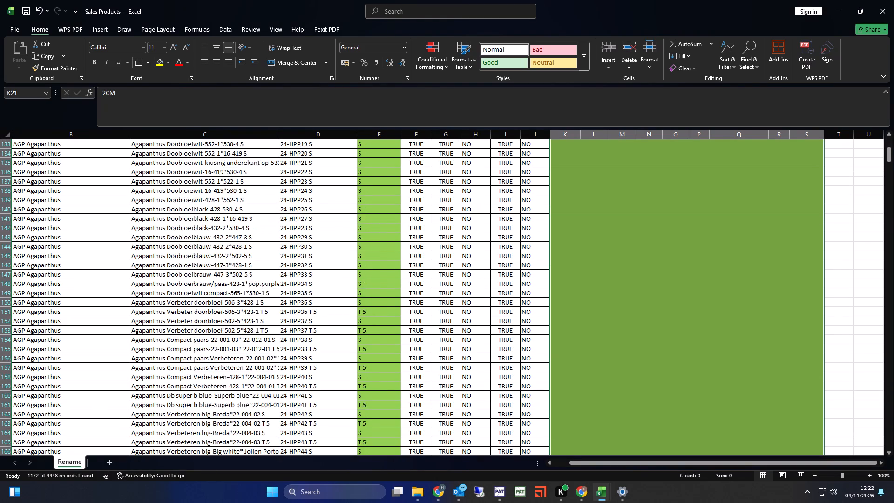
pyautogui.scroll(-20, 375, 351)
pyautogui.scroll(-20, 375, 351)
pyautogui.scroll(-3, 375, 351)
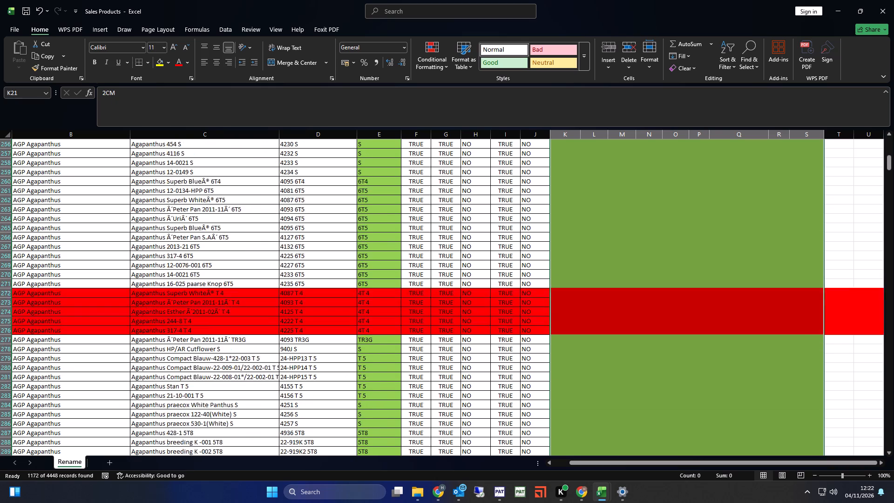
pyautogui.scroll(-20, 375, 351)
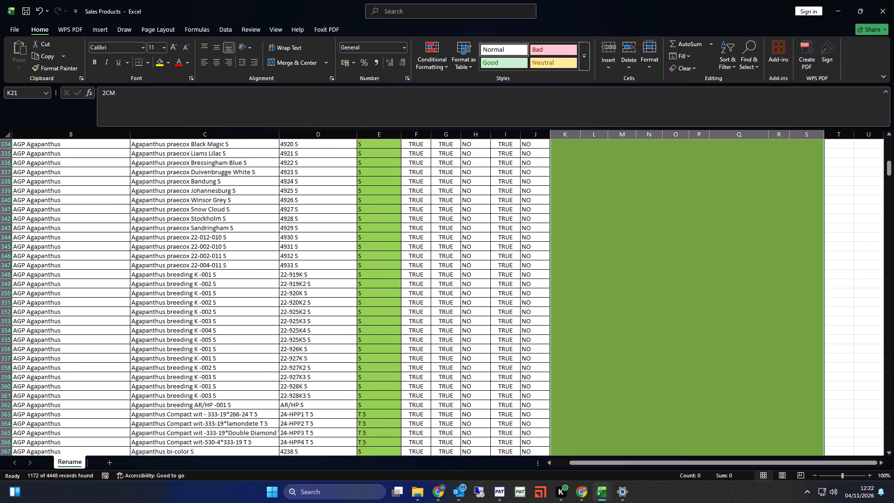
pyautogui.scroll(-20, 375, 351)
pyautogui.scroll(-5, 375, 351)
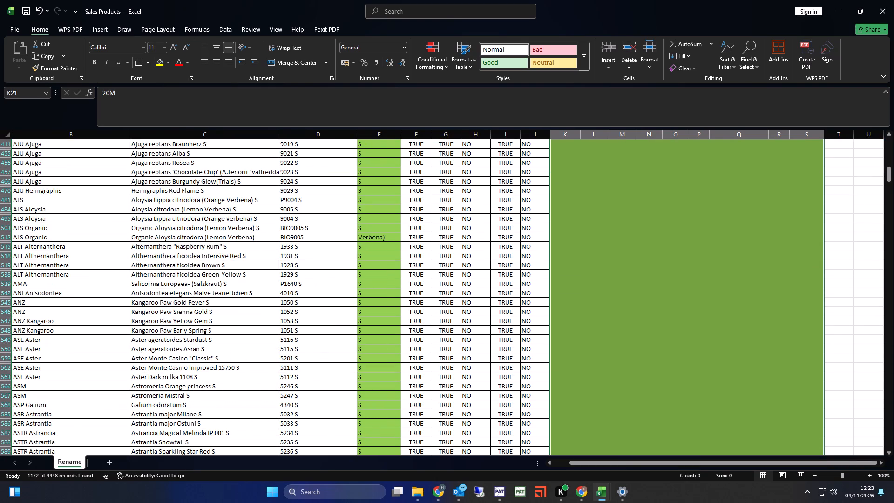
pyautogui.scroll(-14, 375, 351)
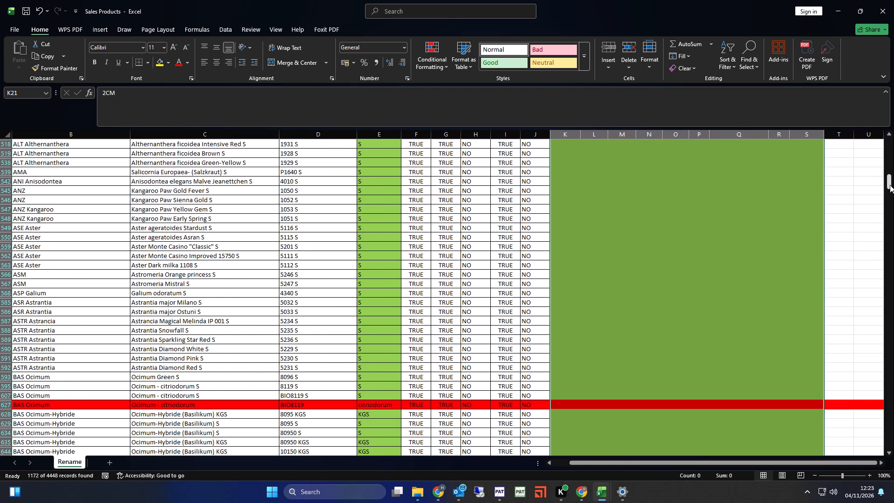
pyautogui.moveTo(890, 185); pyautogui.dragTo(893, 279)
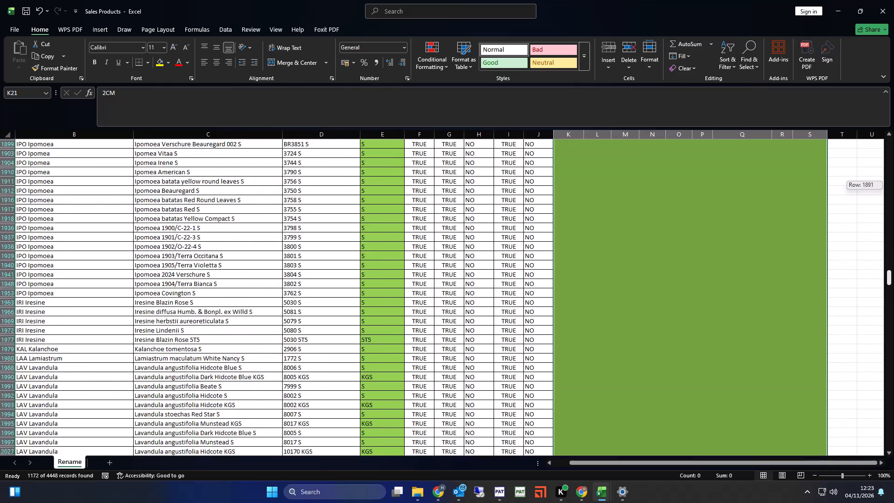
pyautogui.moveTo(893, 279); pyautogui.dragTo(888, 429)
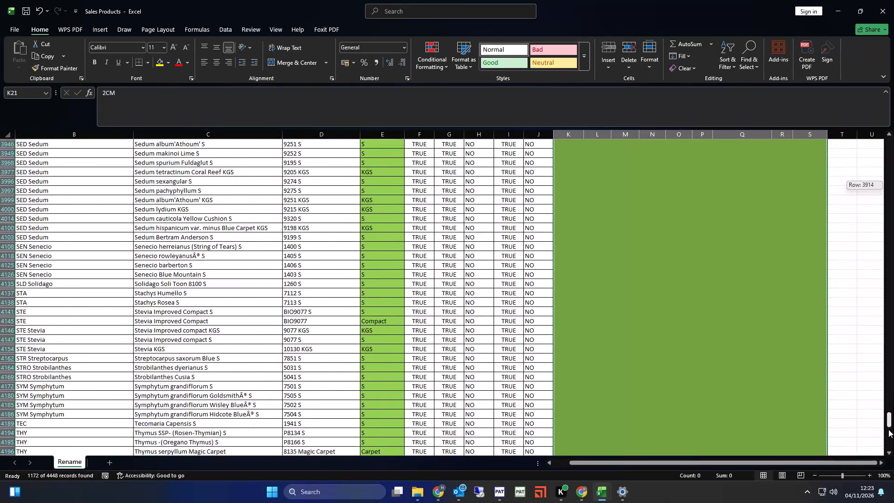
pyautogui.moveTo(888, 429); pyautogui.dragTo(888, 455)
pyautogui.scroll(-3, 849, 411)
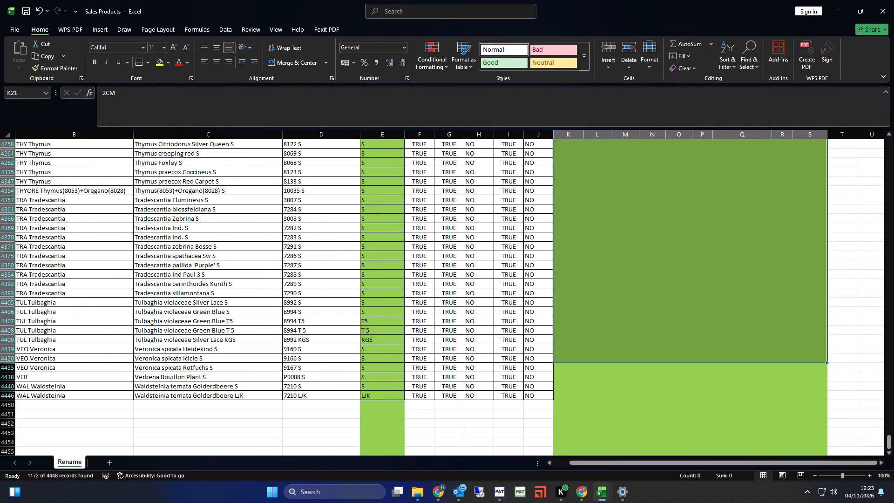
pyautogui.click(391, 398)
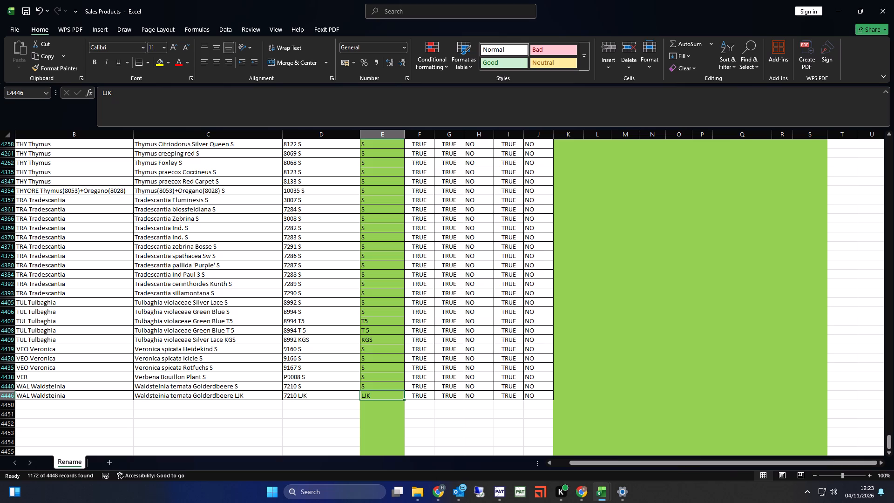
pyautogui.moveTo(889, 437); pyautogui.dragTo(889, 438)
pyautogui.moveTo(889, 438); pyautogui.dragTo(893, 120)
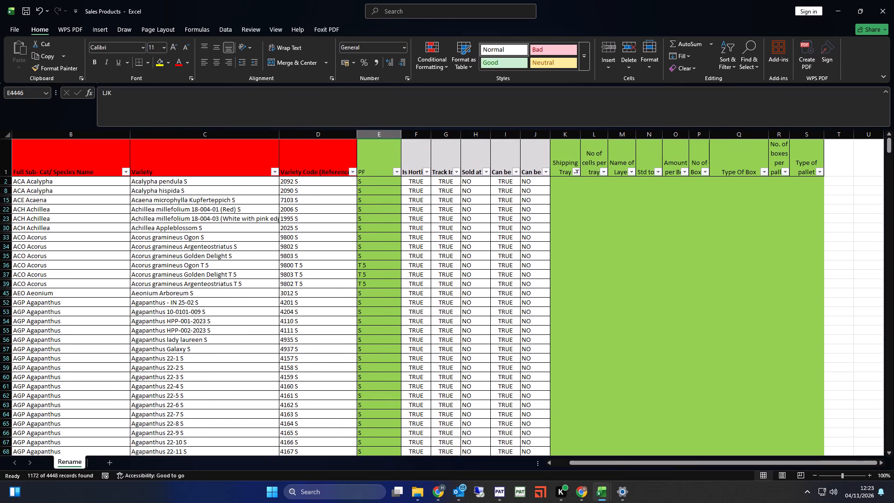
# Clear the Shipping Tray filter and filter the PF column to the codes matching LJK.
pyautogui.click(578, 173)
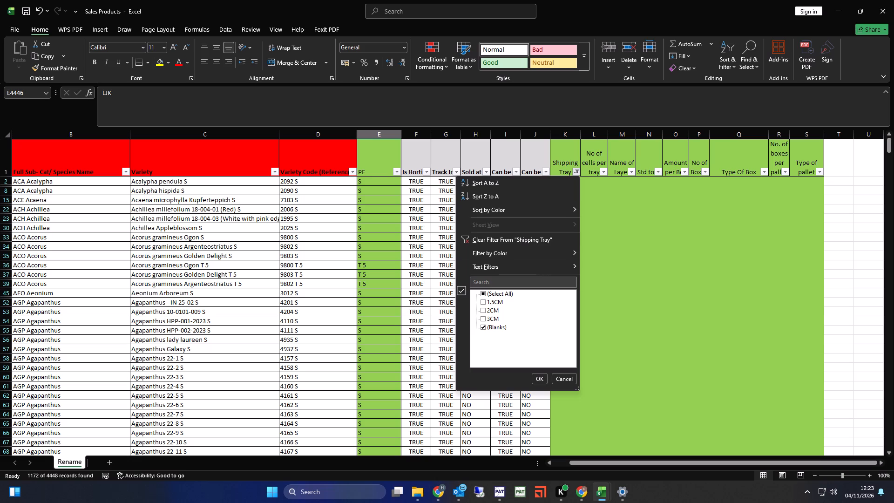
pyautogui.click(516, 240)
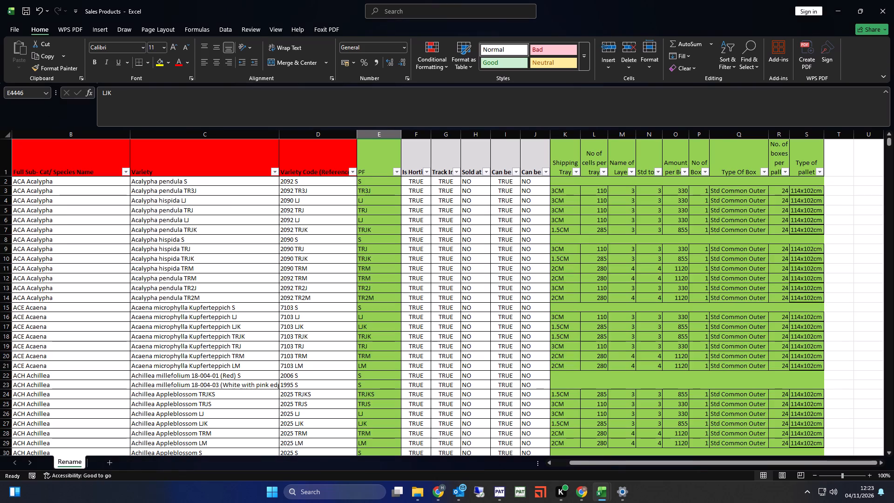
pyautogui.click(395, 171)
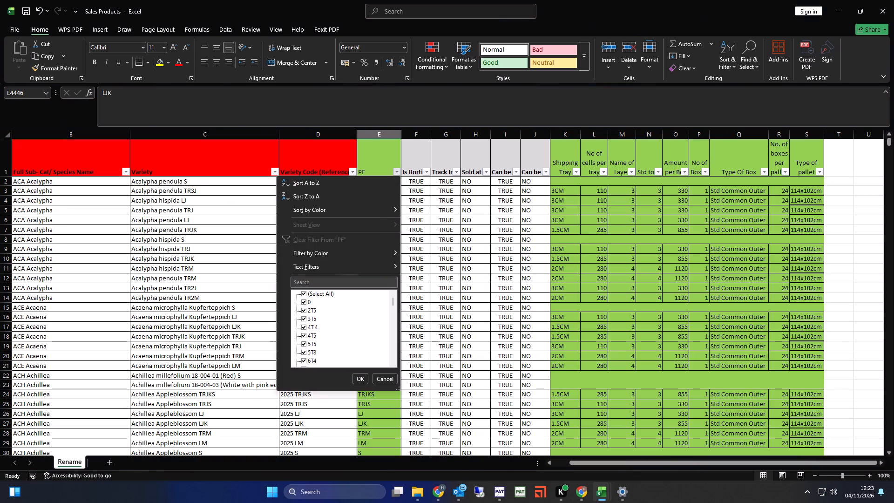
pyautogui.click(335, 282)
pyautogui.write('LJK')
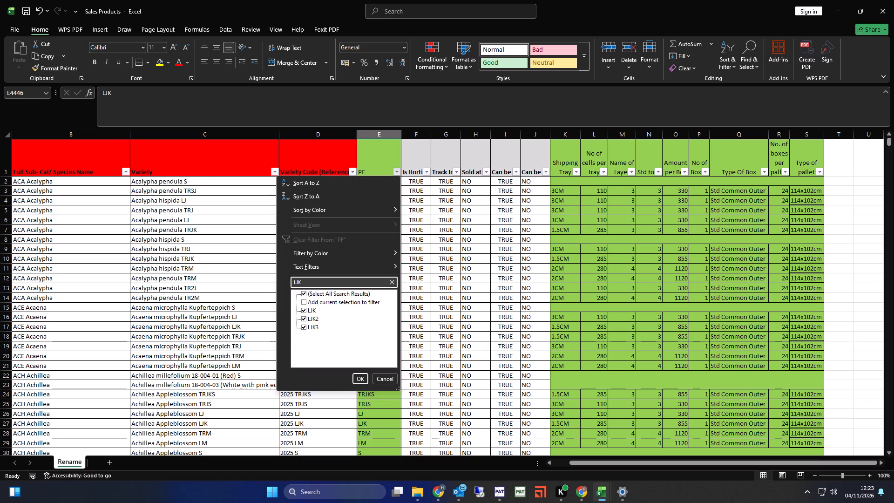
pyautogui.click(363, 378)
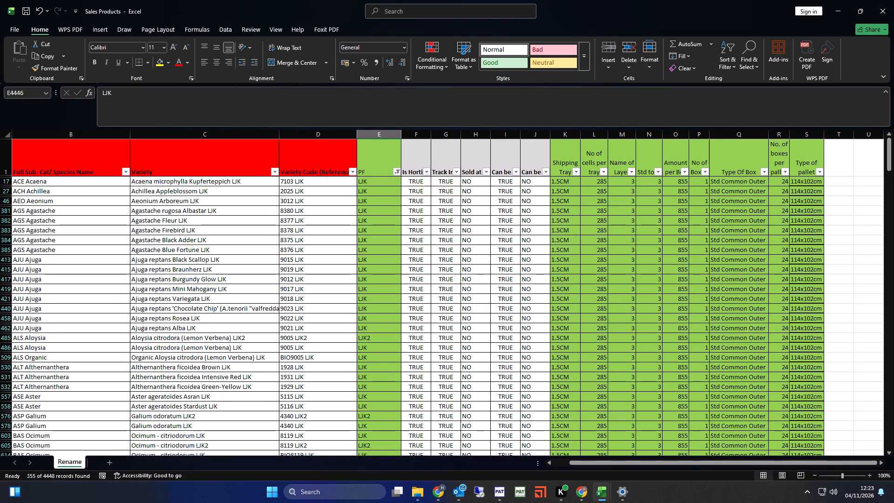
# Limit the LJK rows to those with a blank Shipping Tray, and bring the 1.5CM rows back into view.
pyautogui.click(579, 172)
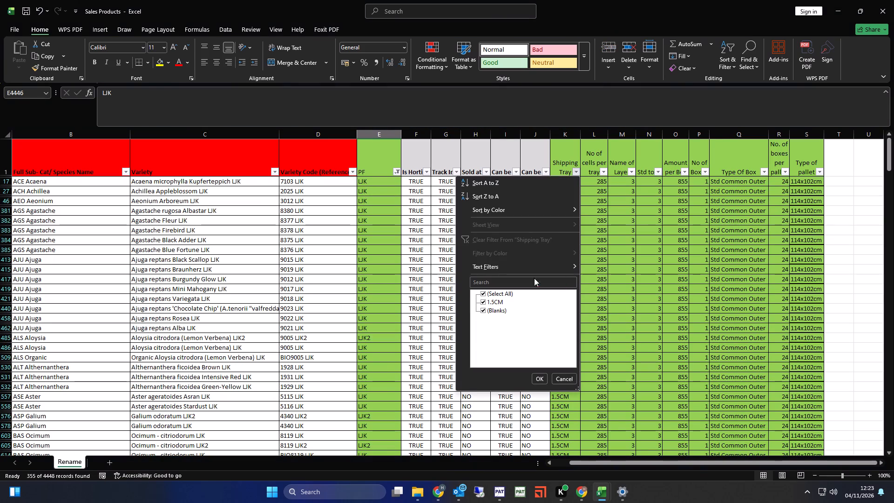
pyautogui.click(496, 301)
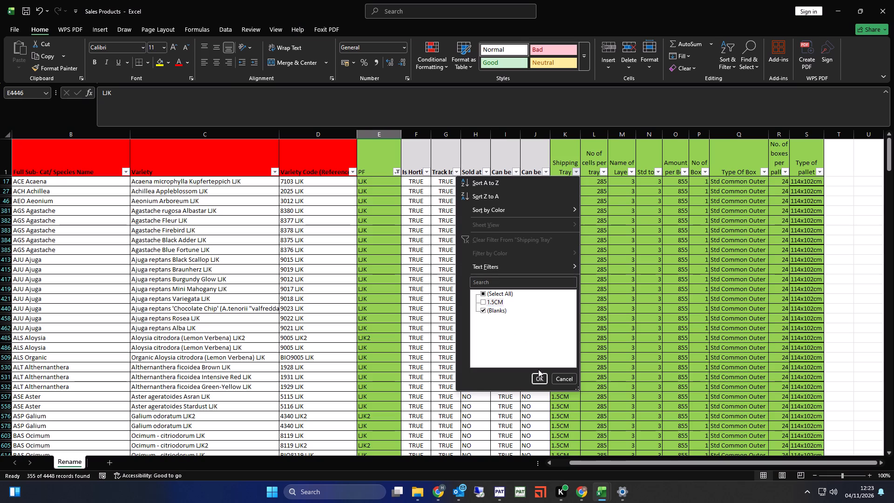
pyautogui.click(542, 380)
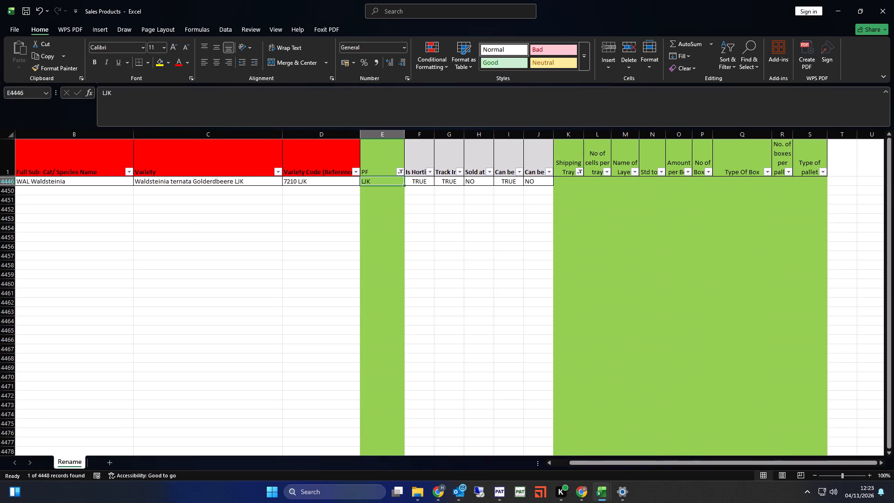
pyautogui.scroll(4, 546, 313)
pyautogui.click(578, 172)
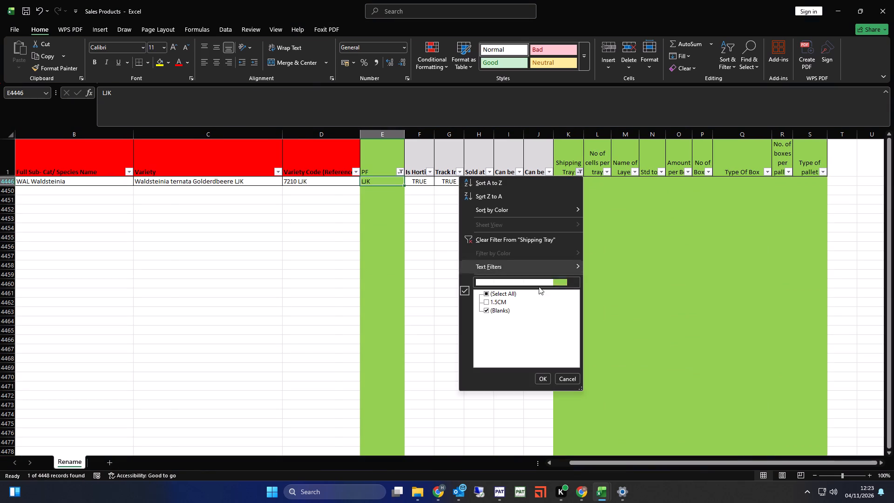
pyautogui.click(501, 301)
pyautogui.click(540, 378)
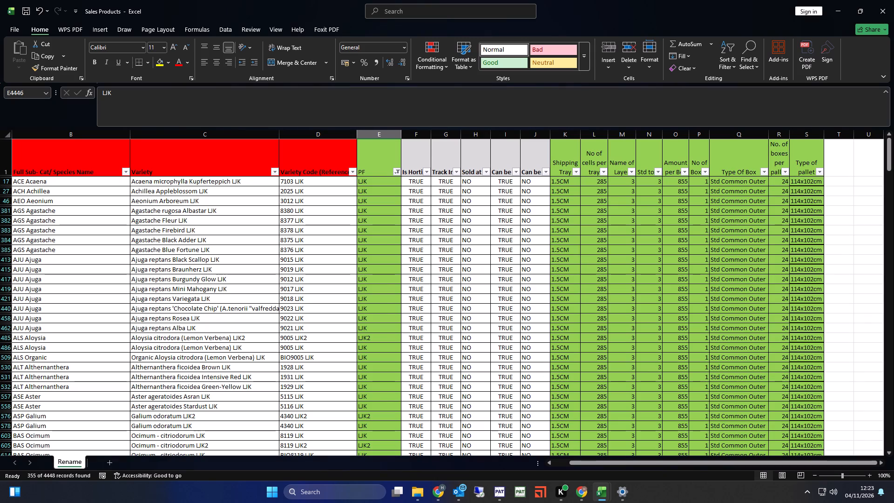
# Copy the 1.5CM shipping details from Acaena microphylla Kupferteppich LJK into the Waldsteinia ternata Golderdbeere LJK row, with Shipping Tray filtered to blanks.
pyautogui.moveTo(567, 181); pyautogui.dragTo(802, 179)
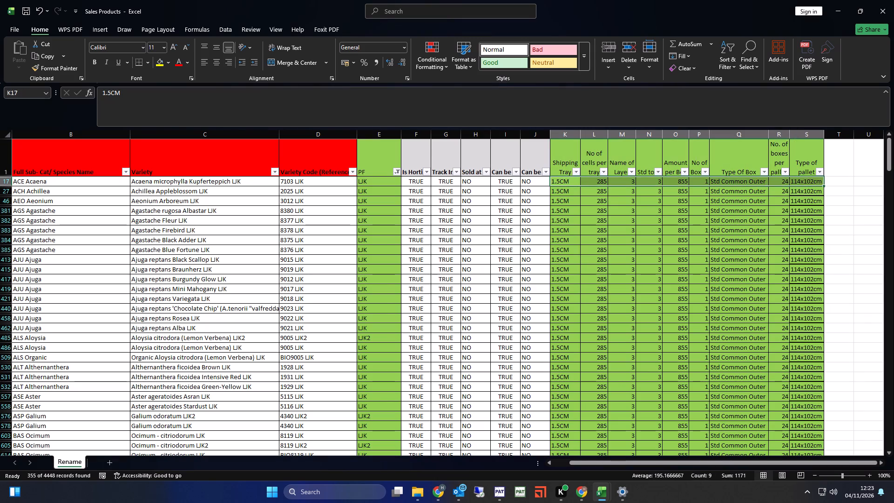
pyautogui.hotkey('ctrl', 'c')
pyautogui.click(576, 171)
pyautogui.click(493, 303)
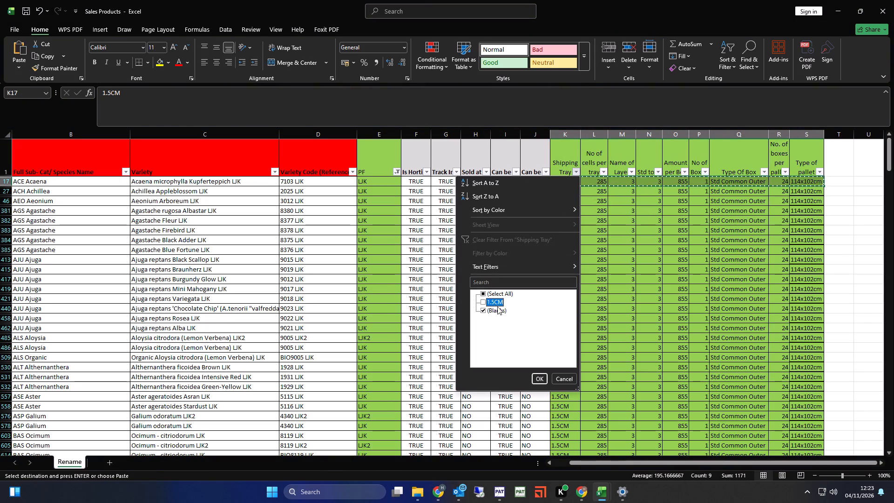
pyautogui.click(536, 375)
pyautogui.click(568, 181)
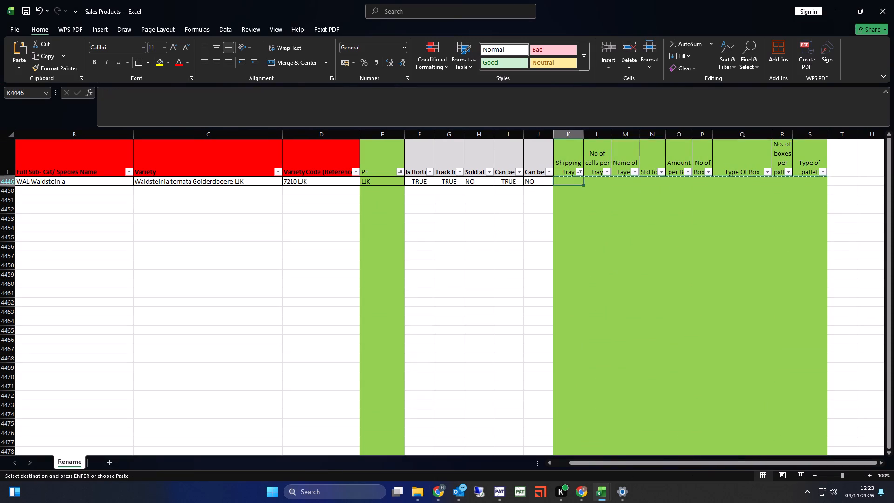
pyautogui.hotkey('ctrl', 'v')
pyautogui.click(612, 237)
# Save the workbook.
pyautogui.hotkey('ctrl', 's')
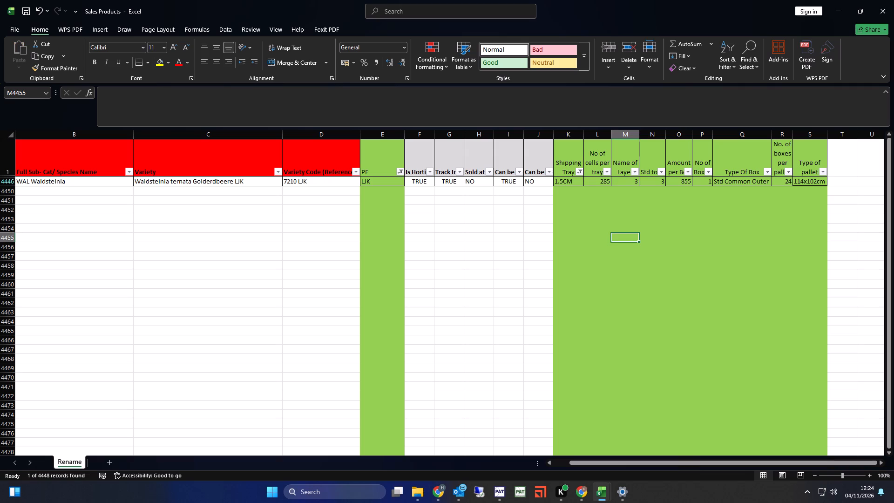
# Clear the filter from the PF column, keeping the Shipping Tray column filtered to blanks.
pyautogui.click(402, 171)
pyautogui.click(348, 297)
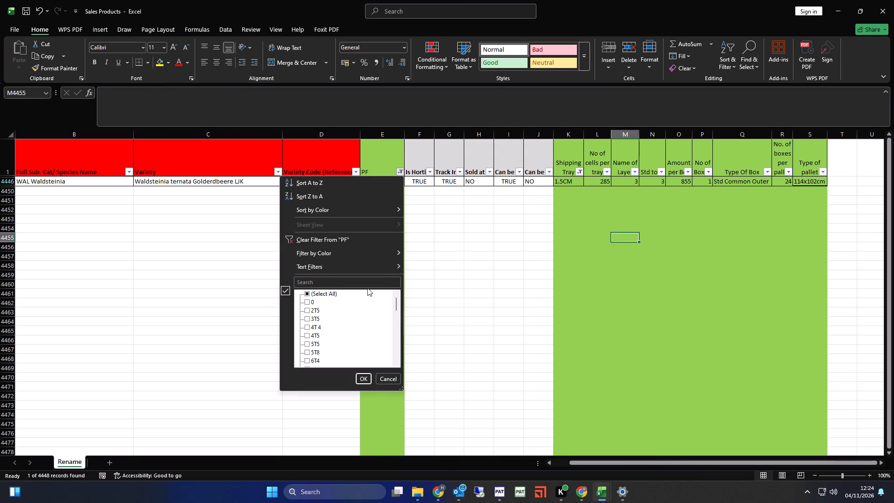
pyautogui.click(339, 240)
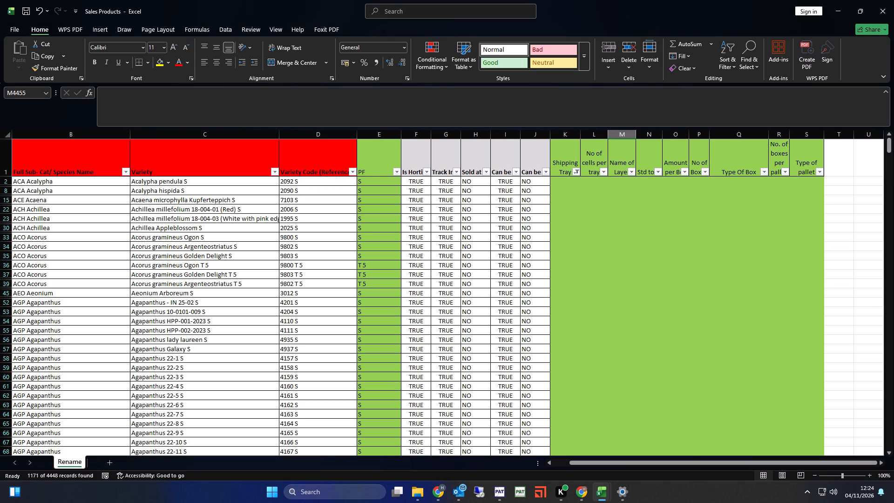
# Look through the remaining rows with a blank Shipping Tray to review their PF codes.
pyautogui.scroll(9, 578, 280)
pyautogui.scroll(-15, 578, 280)
pyautogui.scroll(-7, 580, 282)
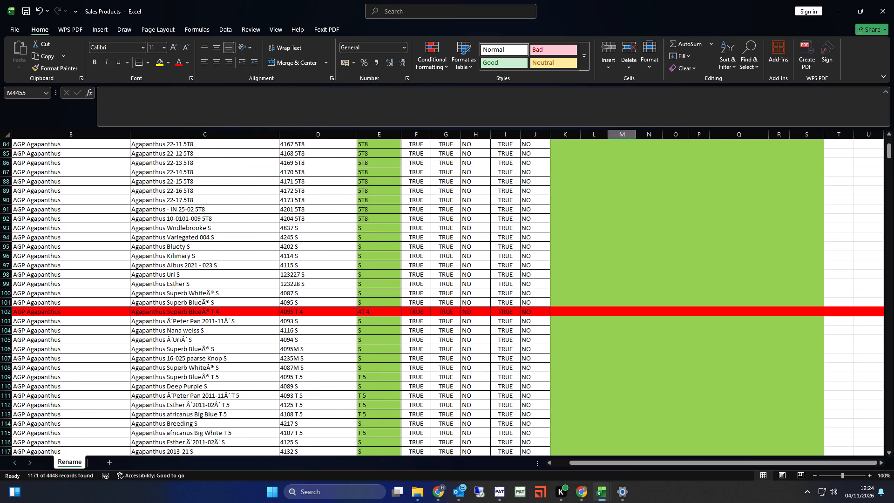
pyautogui.moveTo(888, 153); pyautogui.dragTo(883, 323)
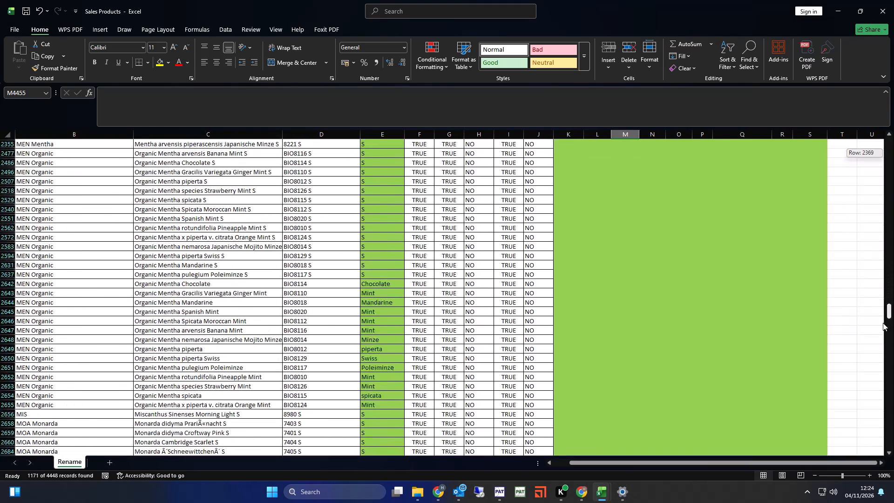
pyautogui.moveTo(883, 323); pyautogui.dragTo(882, 463)
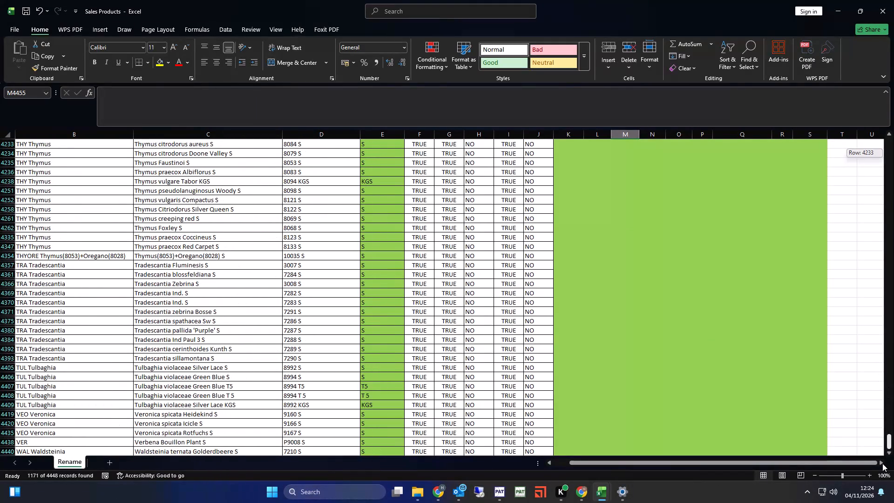
pyautogui.moveTo(882, 463); pyautogui.dragTo(893, 136)
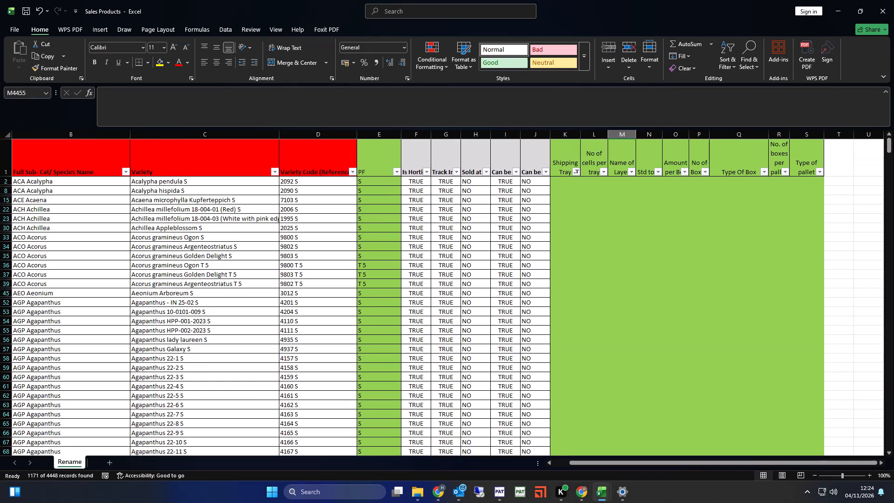
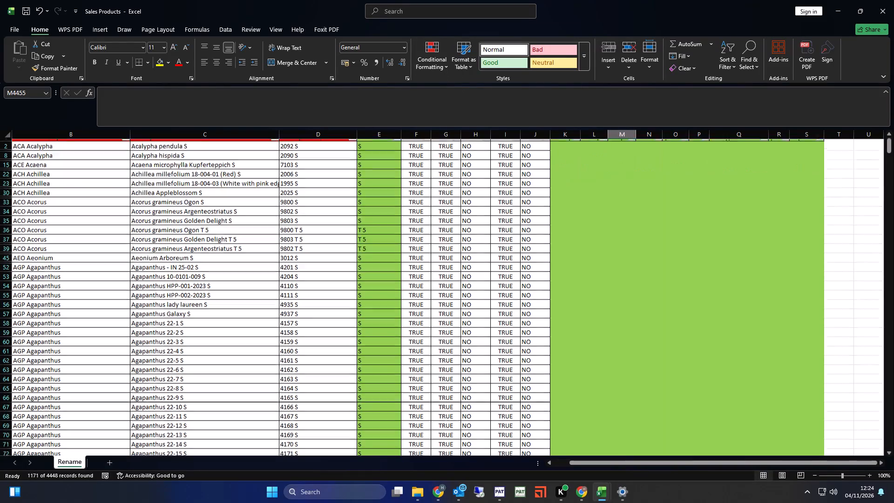
# Save the workbook.
pyautogui.click(394, 271)
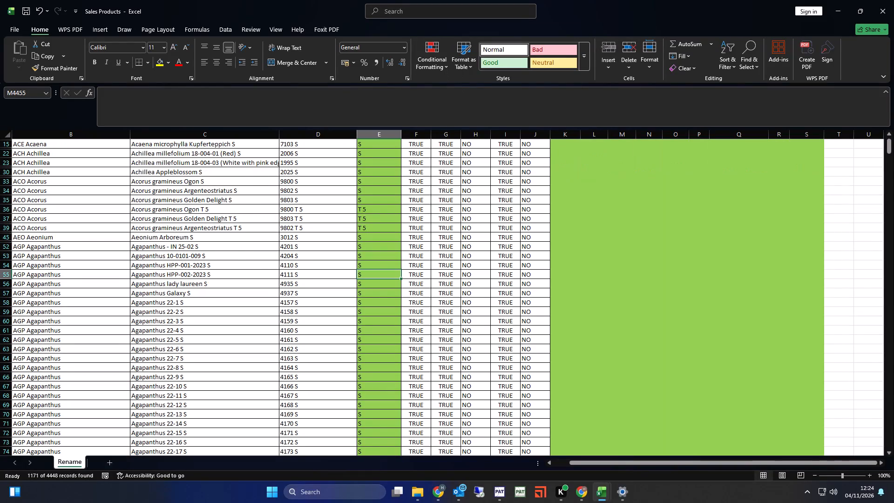
pyautogui.hotkey('ctrl', 's')
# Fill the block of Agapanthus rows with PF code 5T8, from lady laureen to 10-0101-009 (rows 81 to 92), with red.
pyautogui.scroll(-14, 558, 292)
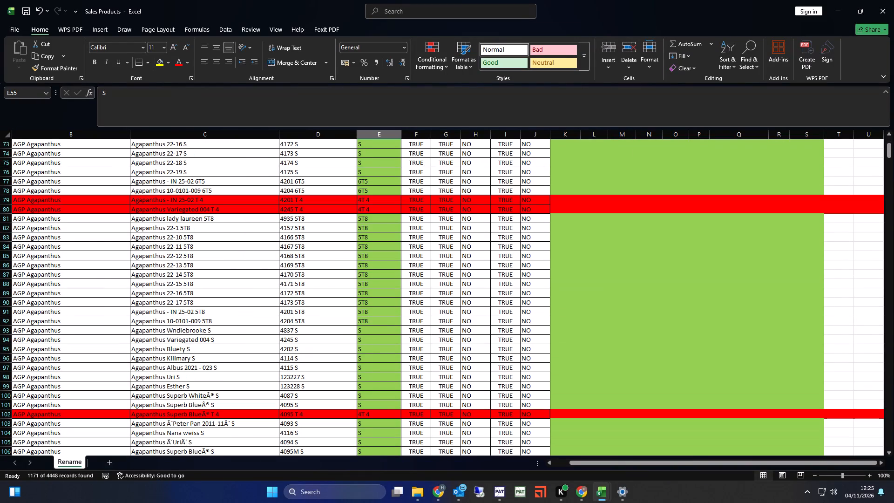
pyautogui.scroll(-5, 559, 292)
pyautogui.scroll(20, 559, 292)
pyautogui.scroll(13, 559, 292)
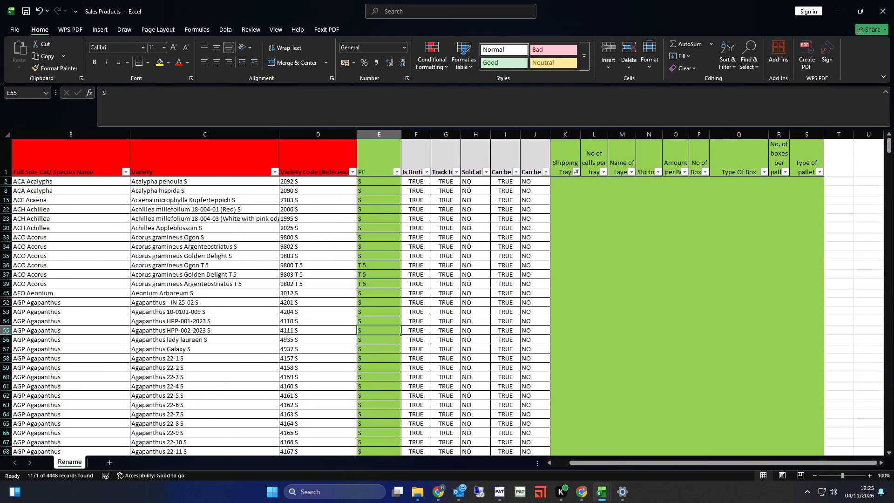
pyautogui.scroll(9, 559, 292)
pyautogui.scroll(-15, 559, 292)
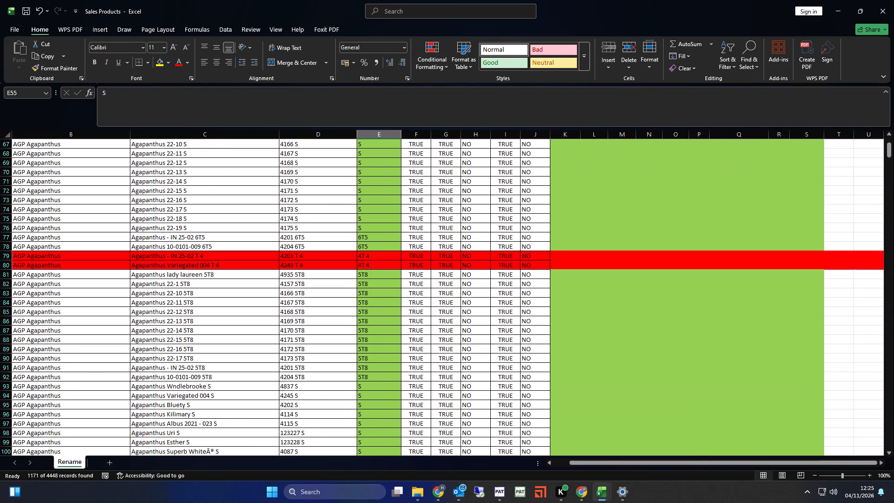
pyautogui.click(382, 275)
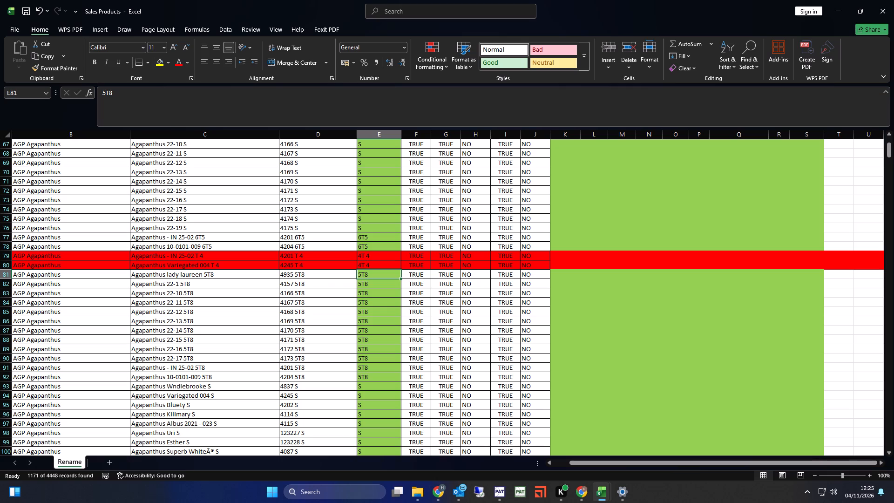
pyautogui.click(334, 275)
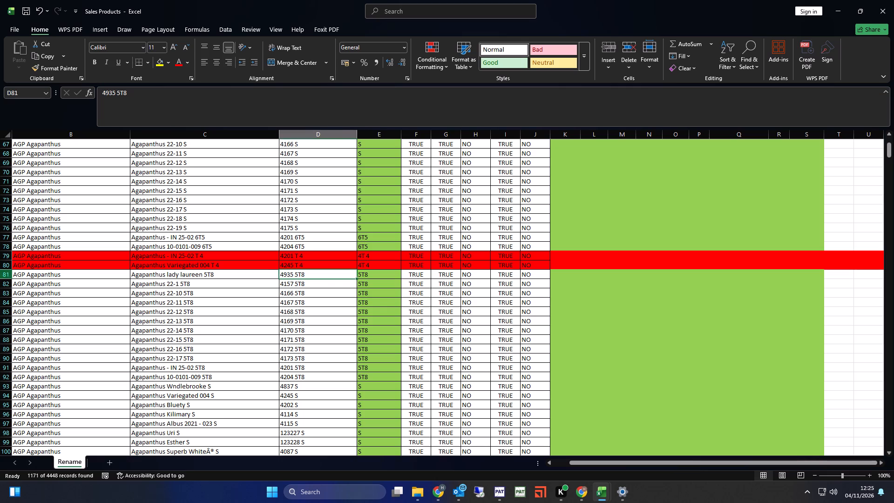
pyautogui.moveTo(2, 276); pyautogui.dragTo(4, 375)
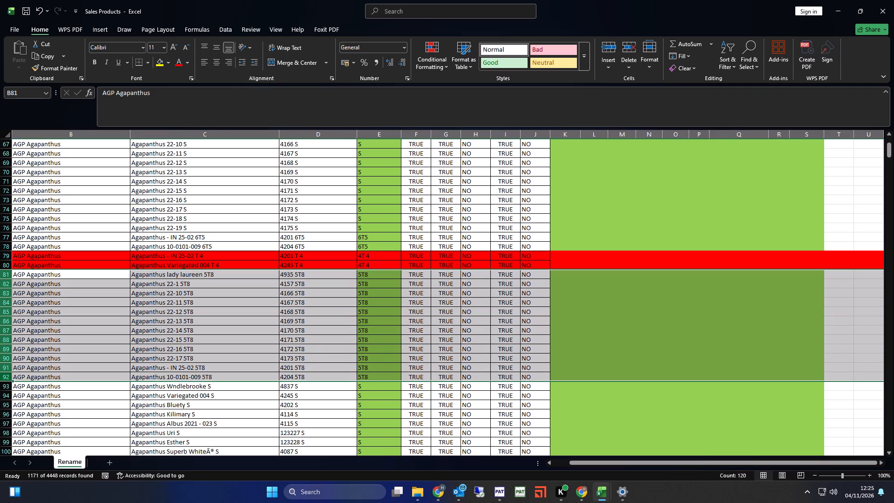
pyautogui.click(169, 64)
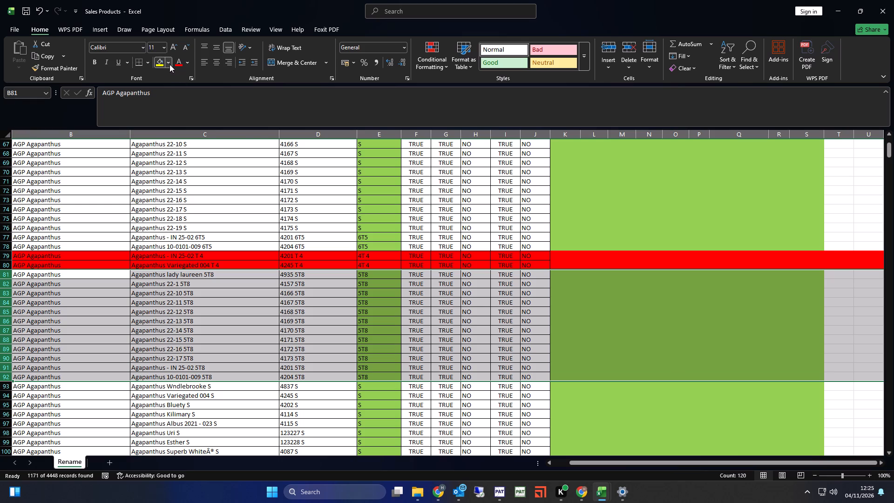
pyautogui.click(173, 206)
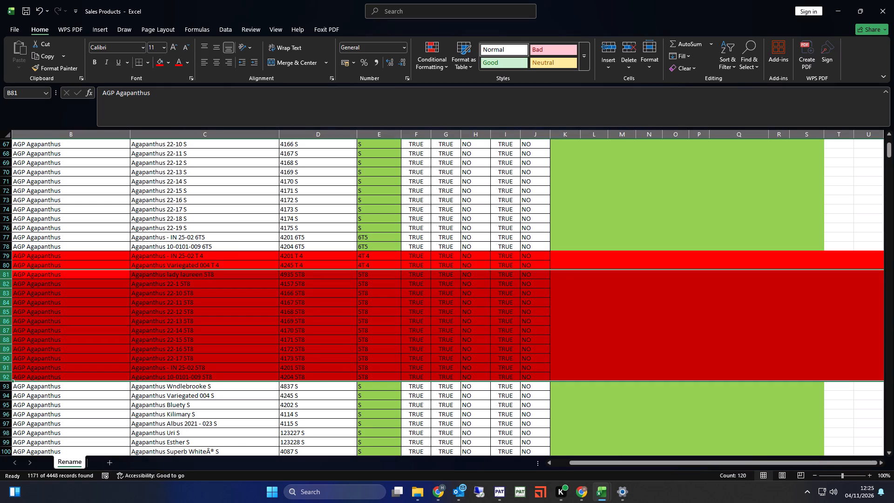
# Filter the PF column to codes containing 5, leaving out the GM code and keeping Shipping Tray filtered to blanks.
pyautogui.scroll(-10, 368, 334)
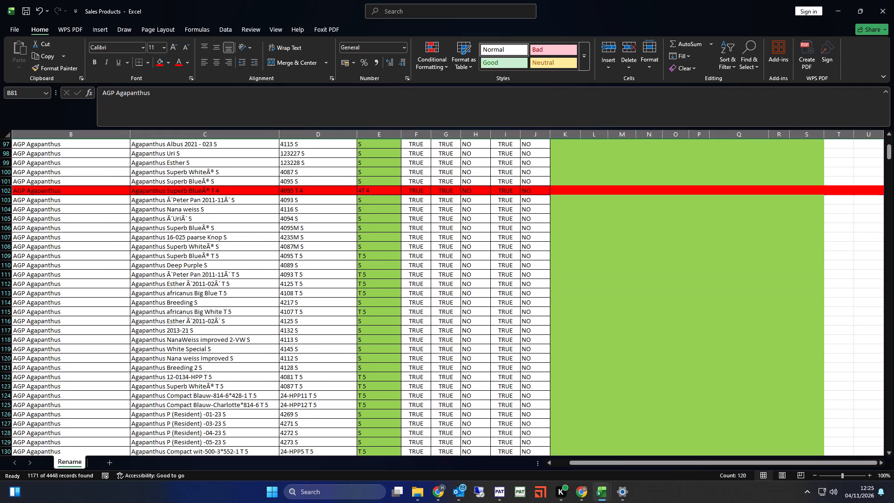
pyautogui.scroll(9, 375, 312)
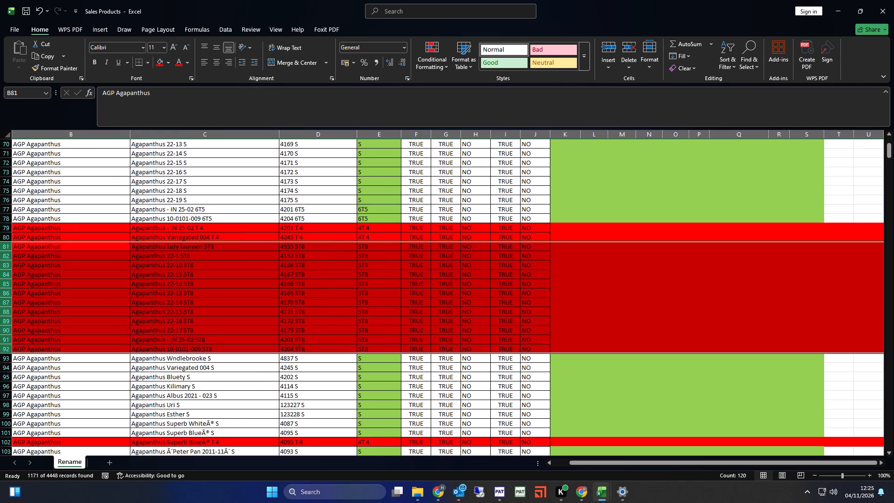
pyautogui.scroll(20, 375, 312)
pyautogui.scroll(6, 375, 312)
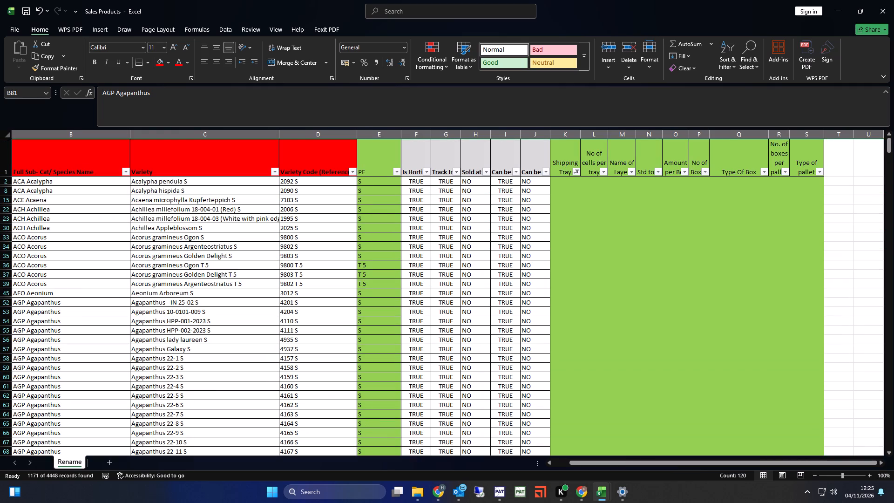
pyautogui.click(397, 173)
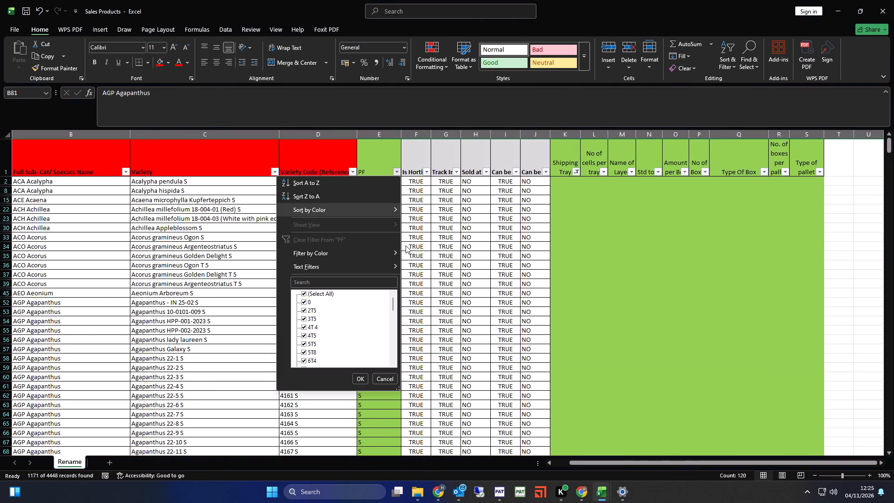
pyautogui.click(335, 281)
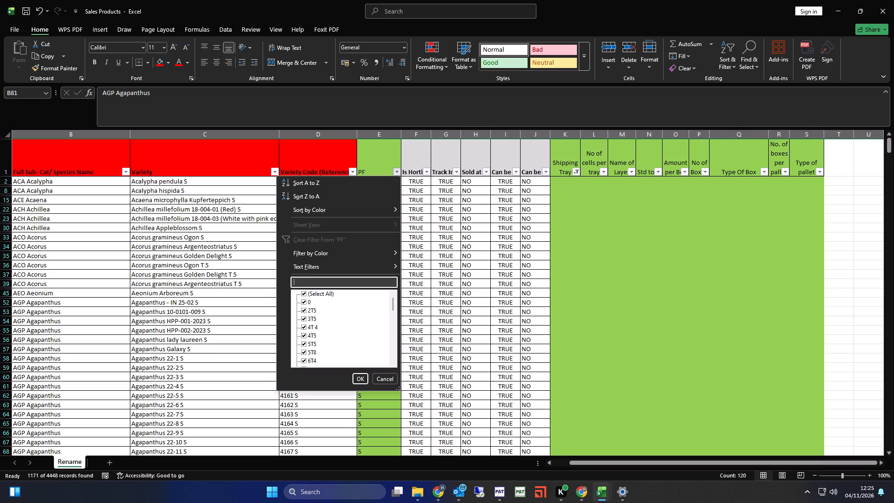
pyautogui.press('5')
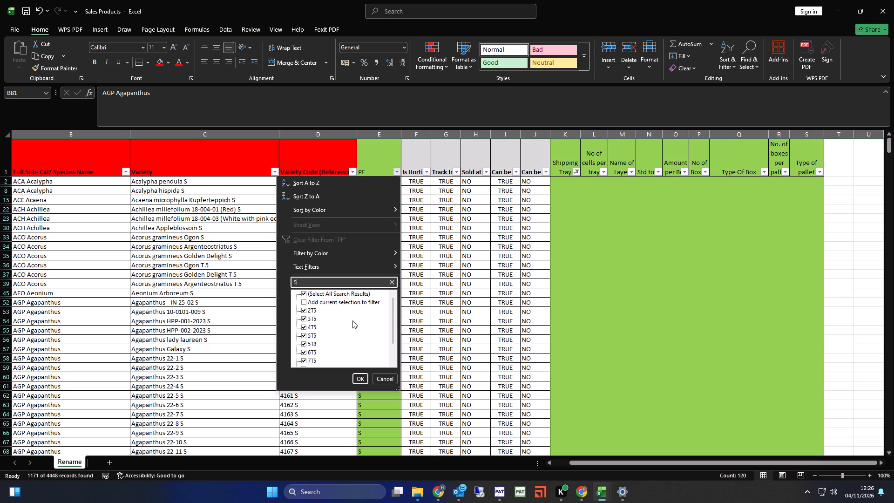
pyautogui.scroll(-2, 352, 320)
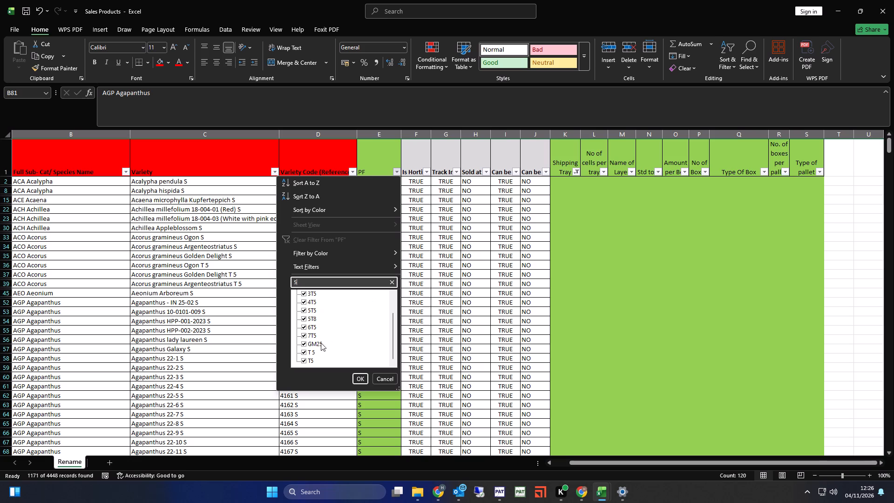
pyautogui.click(314, 343)
pyautogui.click(364, 377)
pyautogui.scroll(8, 456, 315)
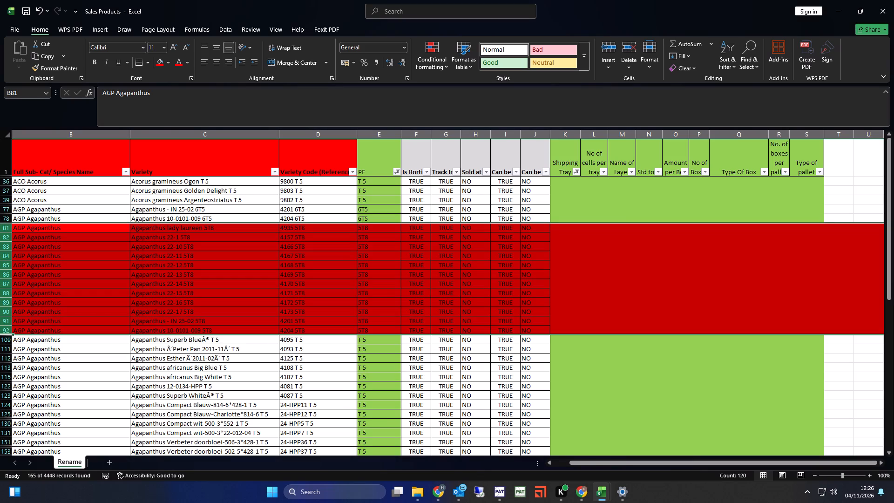
pyautogui.scroll(1, 456, 315)
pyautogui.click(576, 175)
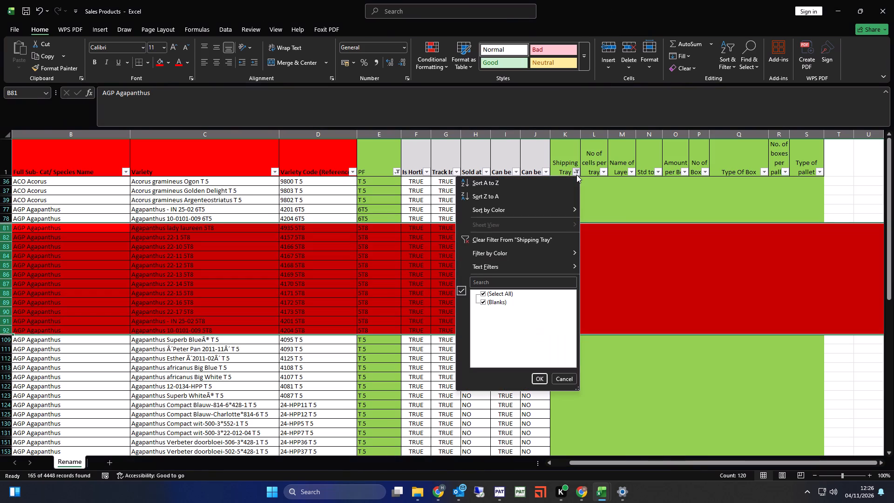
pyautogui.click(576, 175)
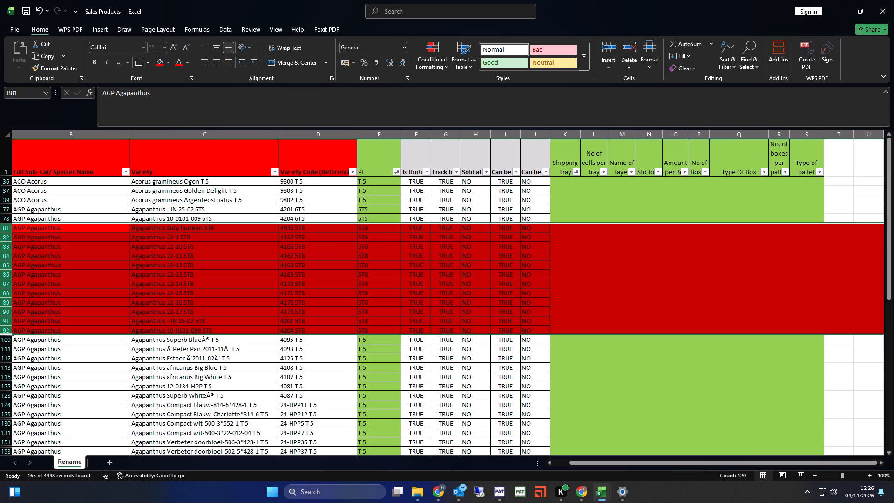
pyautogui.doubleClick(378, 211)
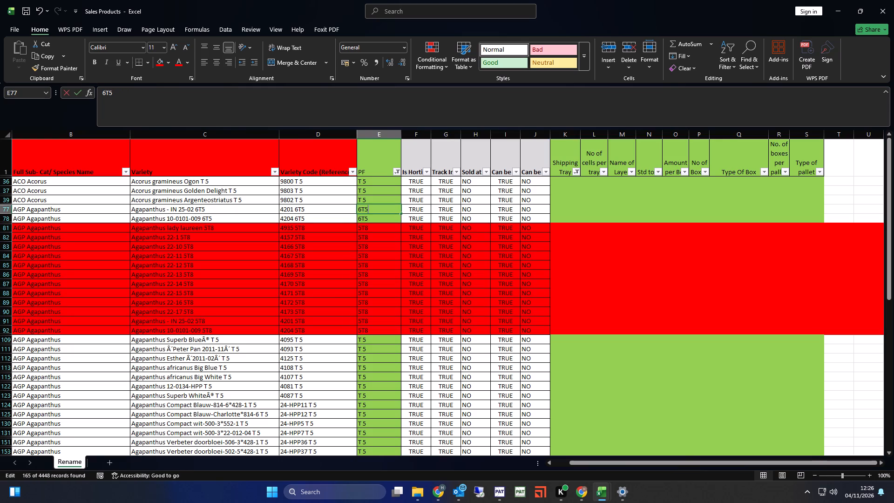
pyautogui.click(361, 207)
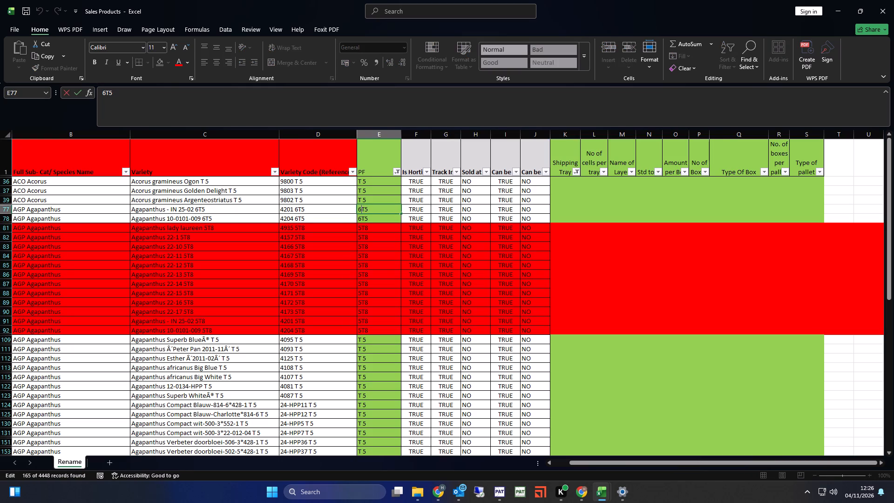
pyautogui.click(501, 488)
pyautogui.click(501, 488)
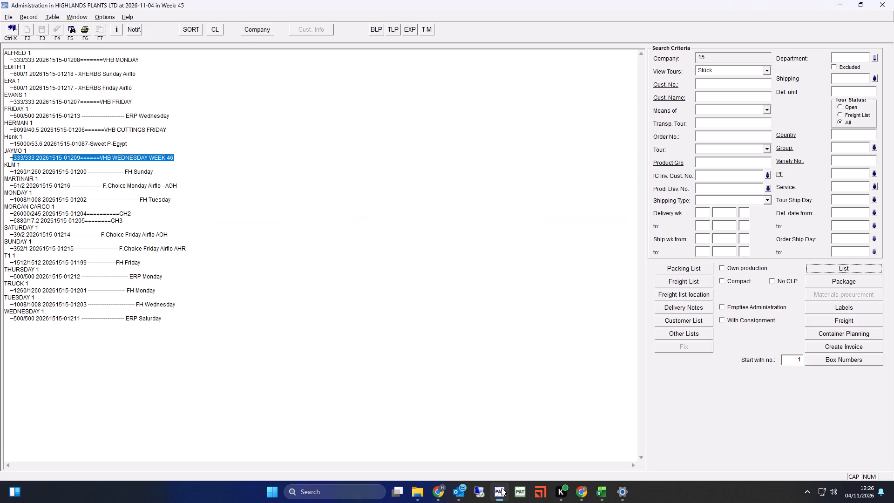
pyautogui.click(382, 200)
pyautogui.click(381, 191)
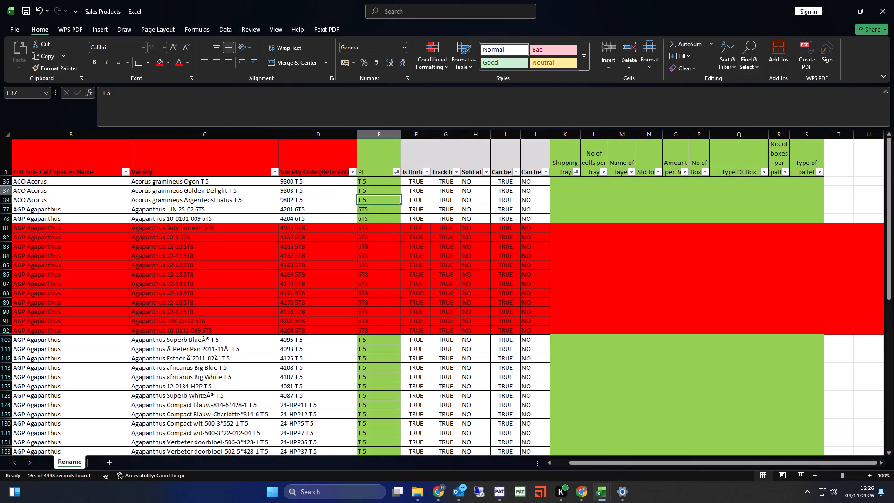
# Look through the filtered rows to examine the PF codes containing 5 that still lack shipping details.
pyautogui.click(380, 182)
pyautogui.scroll(-12, 412, 341)
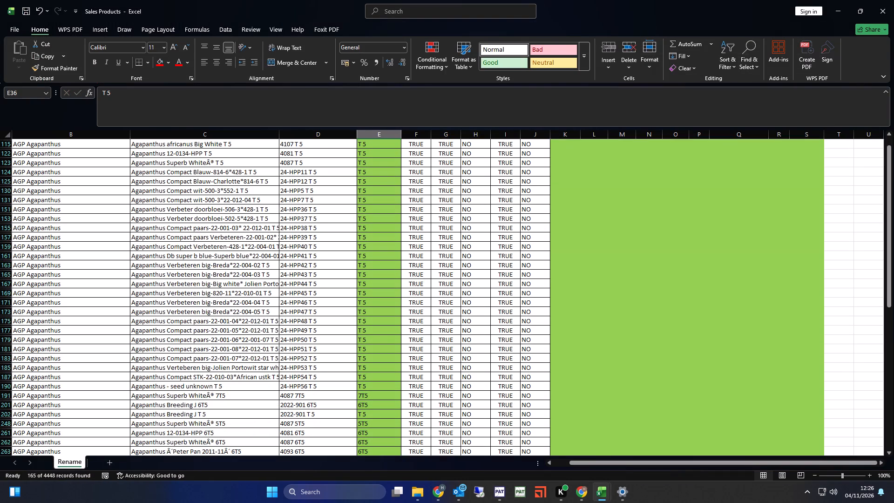
pyautogui.scroll(-19, 404, 356)
pyautogui.scroll(-3, 391, 366)
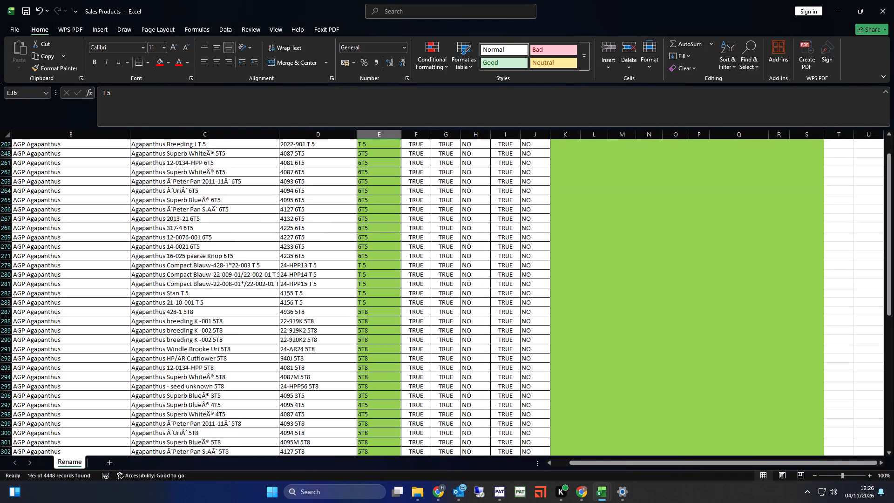
pyautogui.scroll(-20, 391, 366)
pyautogui.scroll(-7, 391, 366)
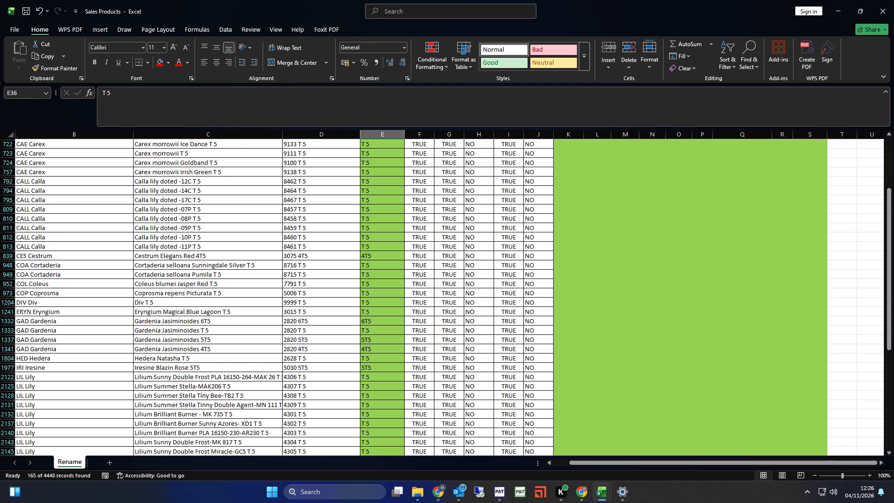
pyautogui.scroll(-20, 391, 366)
pyautogui.scroll(-9, 391, 366)
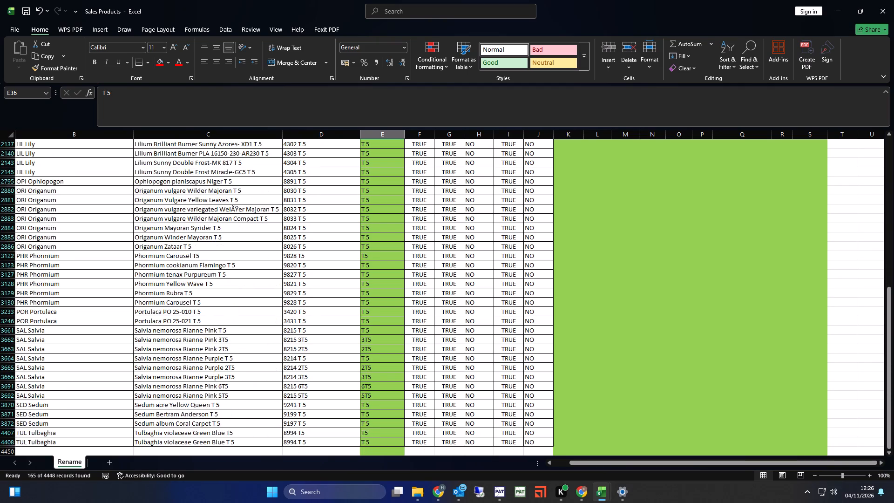
pyautogui.scroll(-5, 391, 366)
pyautogui.scroll(19, 391, 366)
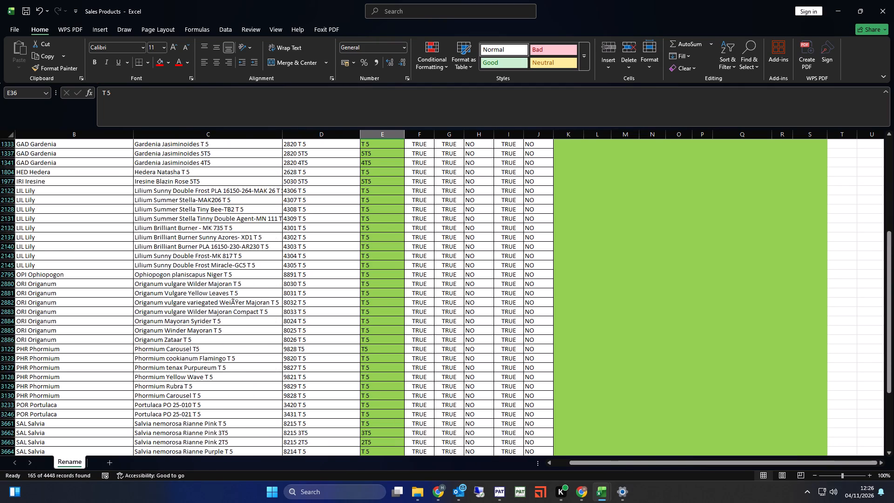
pyautogui.scroll(20, 391, 366)
pyautogui.scroll(20, 391, 366)
pyautogui.scroll(7, 391, 366)
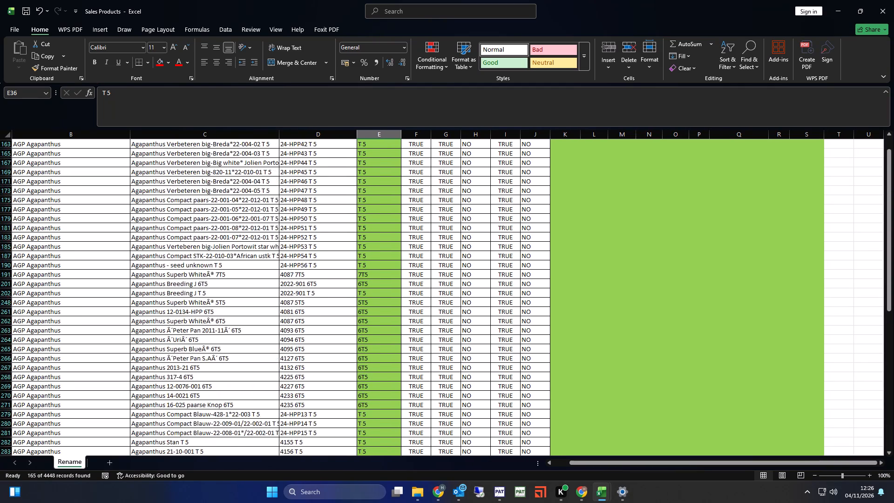
pyautogui.scroll(20, 390, 365)
pyautogui.scroll(10, 390, 365)
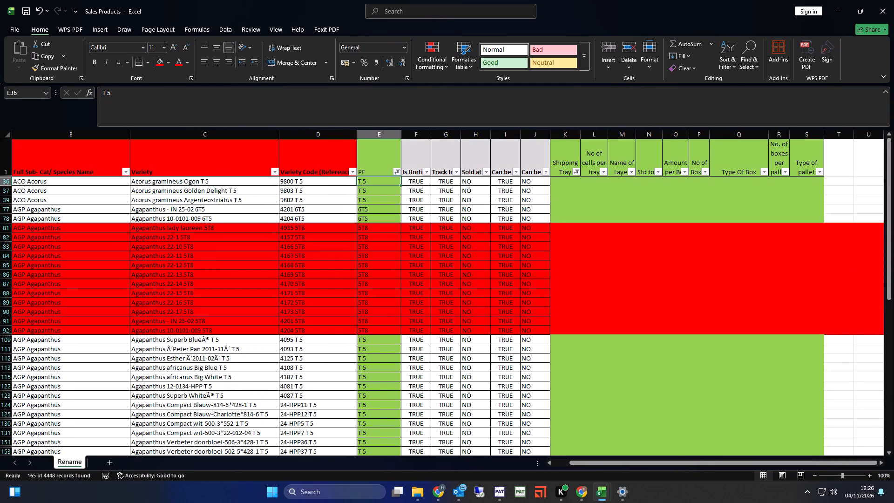
# Paste the copied 1.5CM shipping details from the clipboard history into the Acorus gramineus Ogon T 5 row, starting at Shipping Tray.
pyautogui.click(565, 181)
pyautogui.press('super+v')
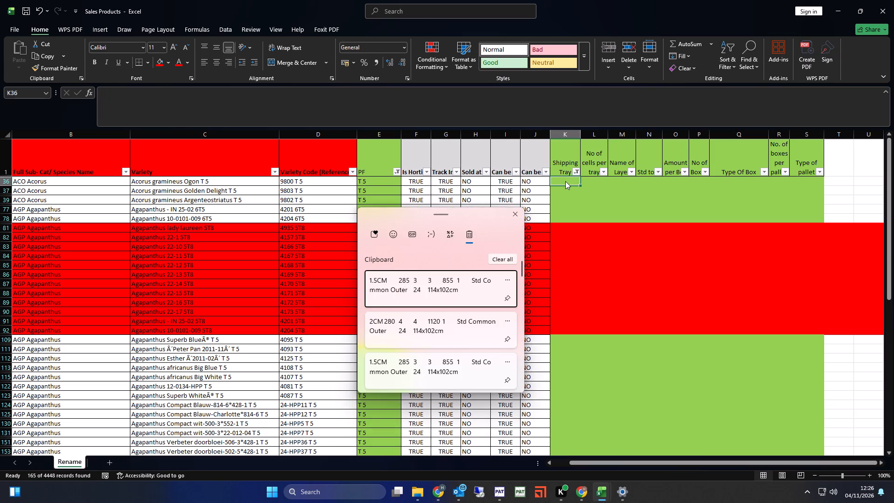
pyautogui.click(447, 293)
pyautogui.hotkey('ctrl', 'v')
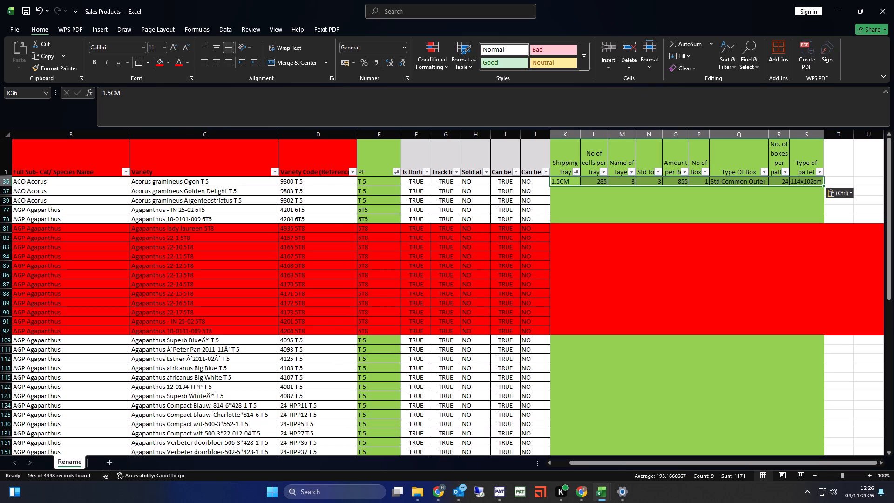
pyautogui.click(725, 211)
# Change the Shipping Tray value for Acorus gramineus Ogon T 5 to 5CM.
pyautogui.click(567, 183)
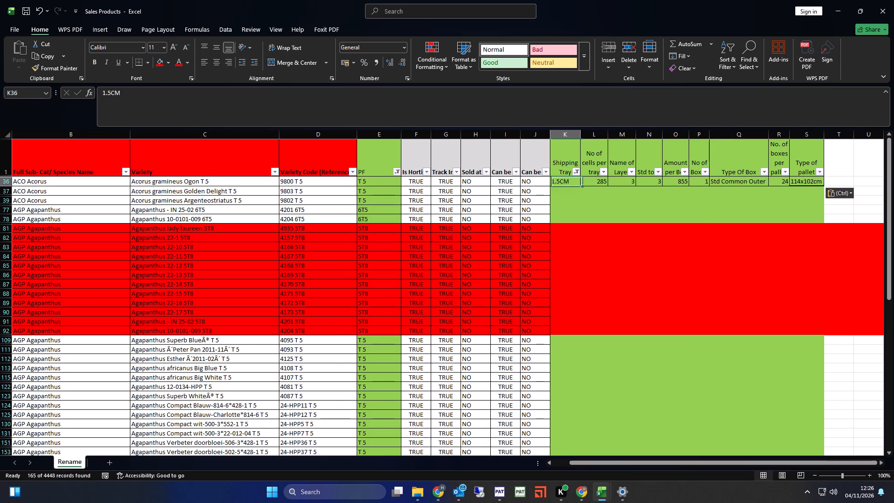
pyautogui.doubleClick(559, 182)
pyautogui.press('BackSpace')
pyautogui.press('BackSpace')
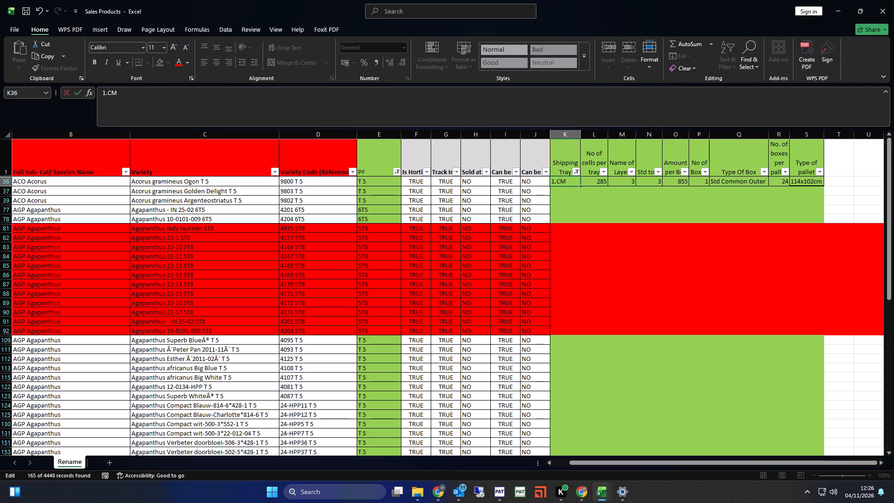
pyautogui.press('BackSpace')
pyautogui.press('5')
# Set the number of cells per tray for Acorus gramineus Ogon T 5 to Loose.
pyautogui.click(594, 179)
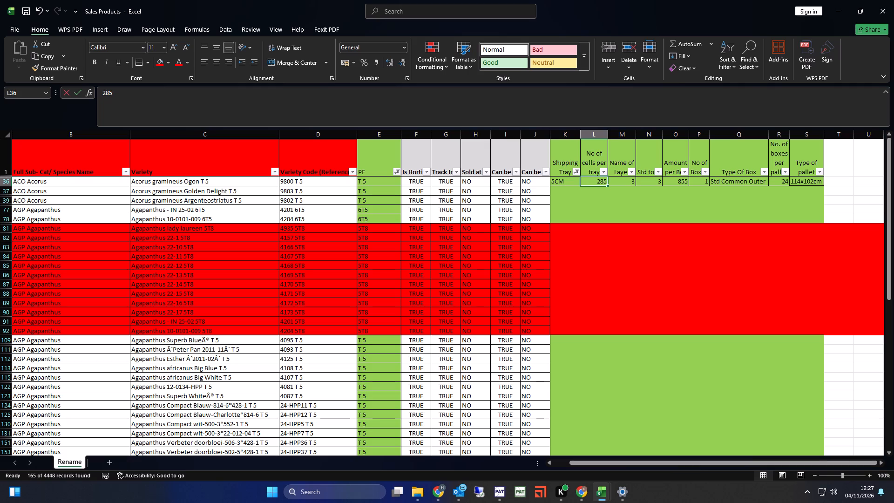
pyautogui.press('BackSpace')
pyautogui.press('BackSpace')
pyautogui.press('BackSpace')
pyautogui.press('BackSpace')
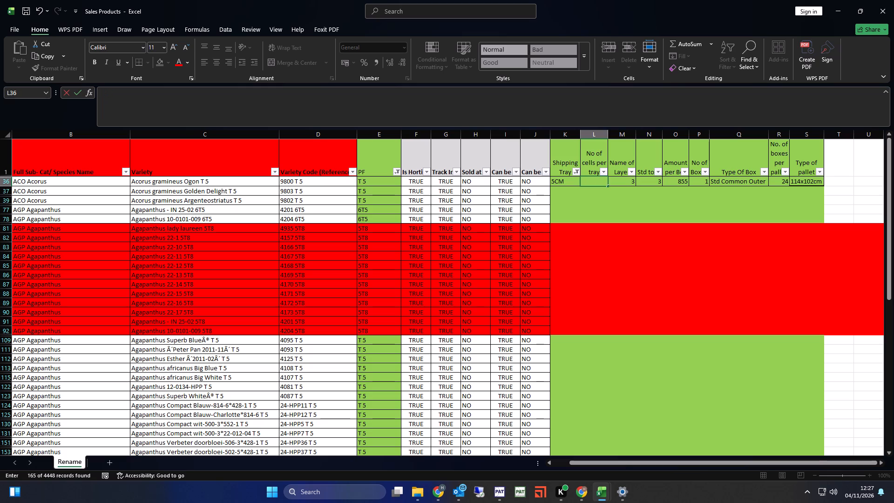
pyautogui.write('se')
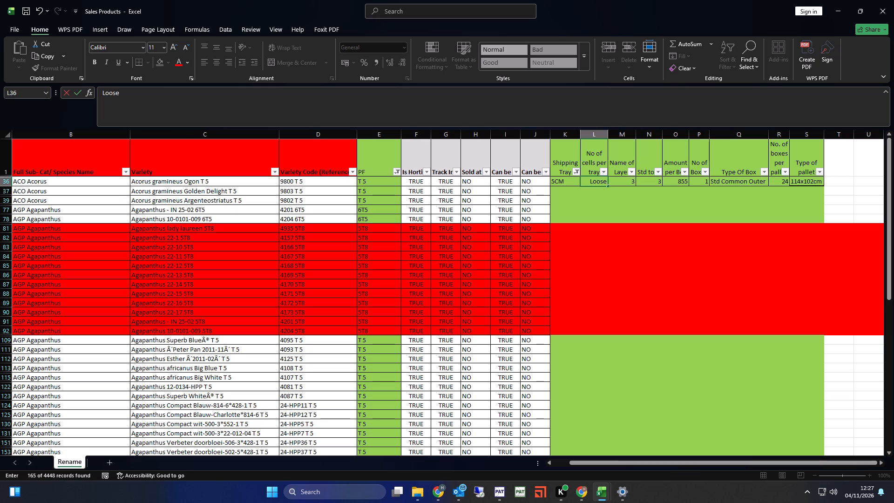